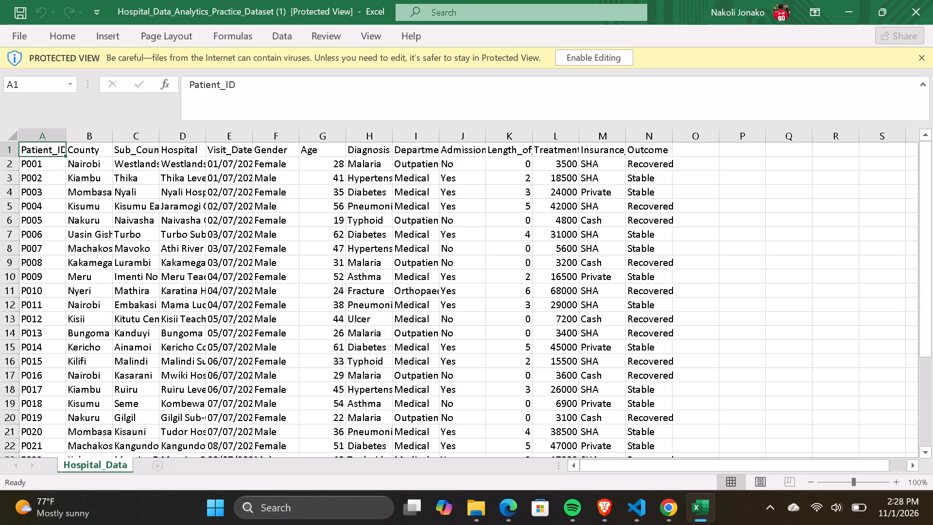
Enable editing for the protected hospital dataset workbook.
left_click(602, 55)
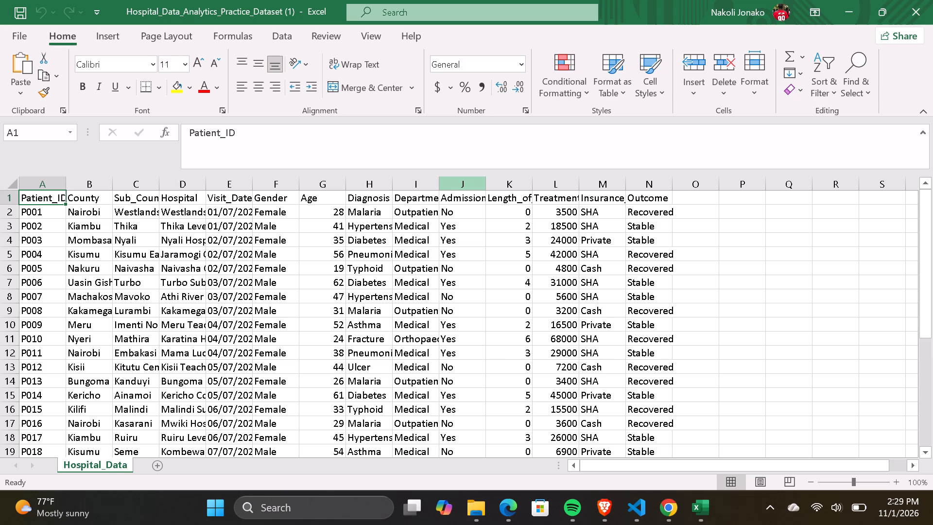
Create a copy of the Hospital_Data sheet and place it at the end of the same workbook.
right_click(104, 466)
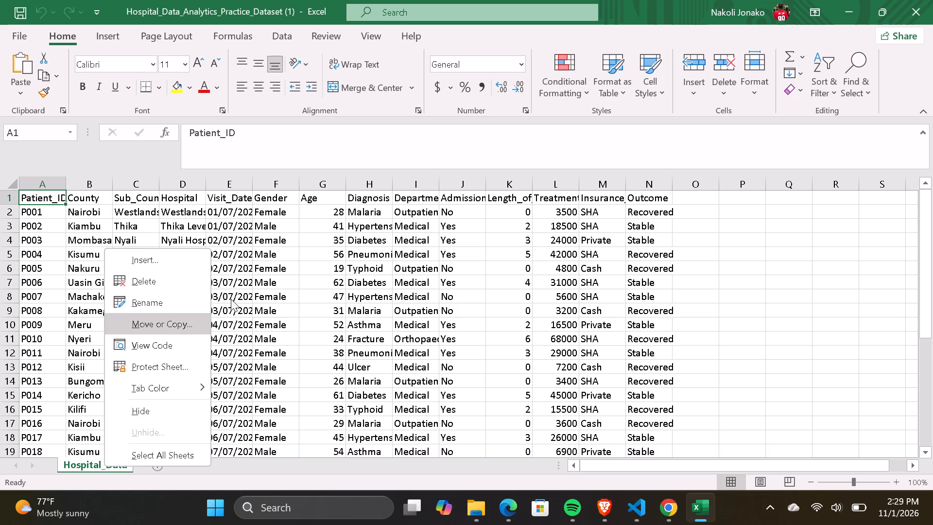
left_click(177, 325)
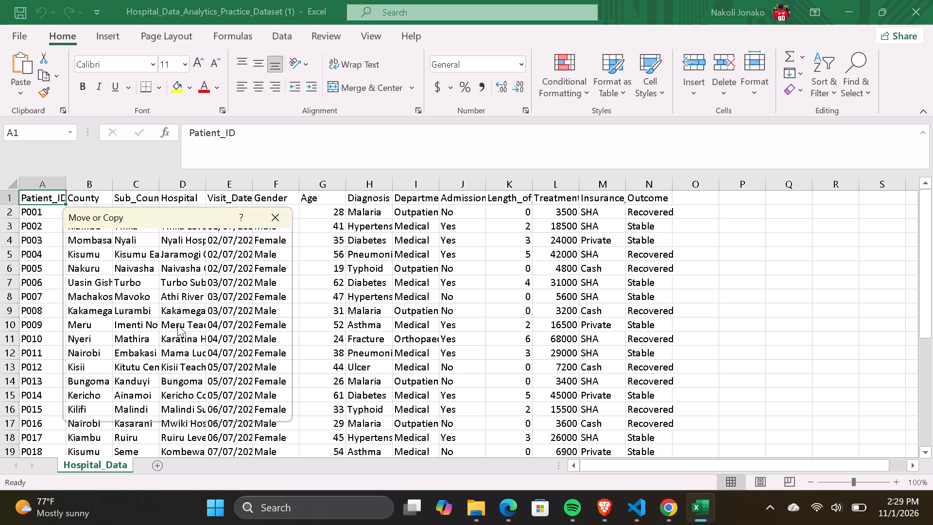
left_click(112, 312)
left_click(103, 307)
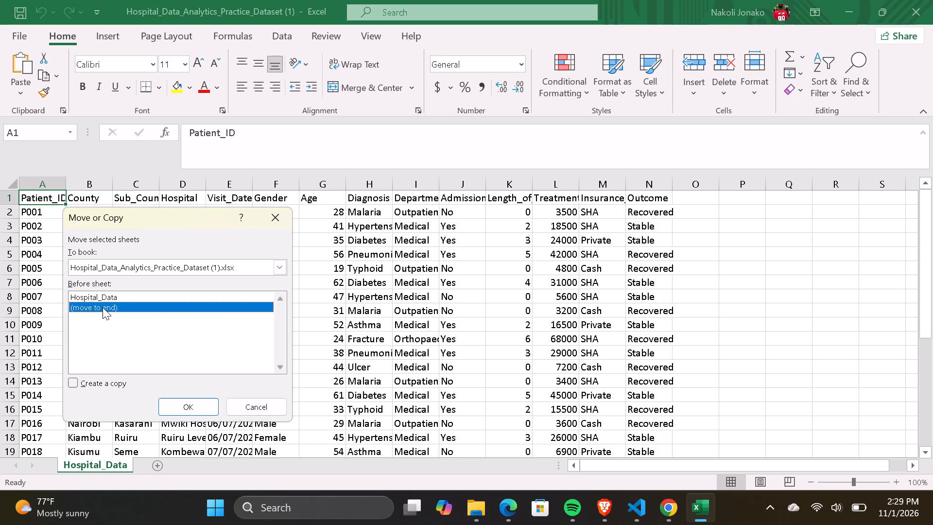
left_click(70, 378)
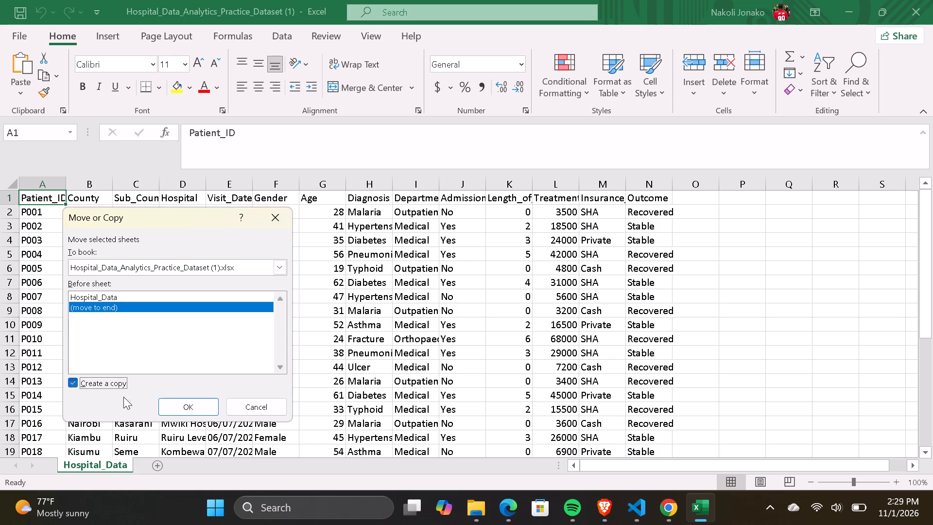
left_click(187, 405)
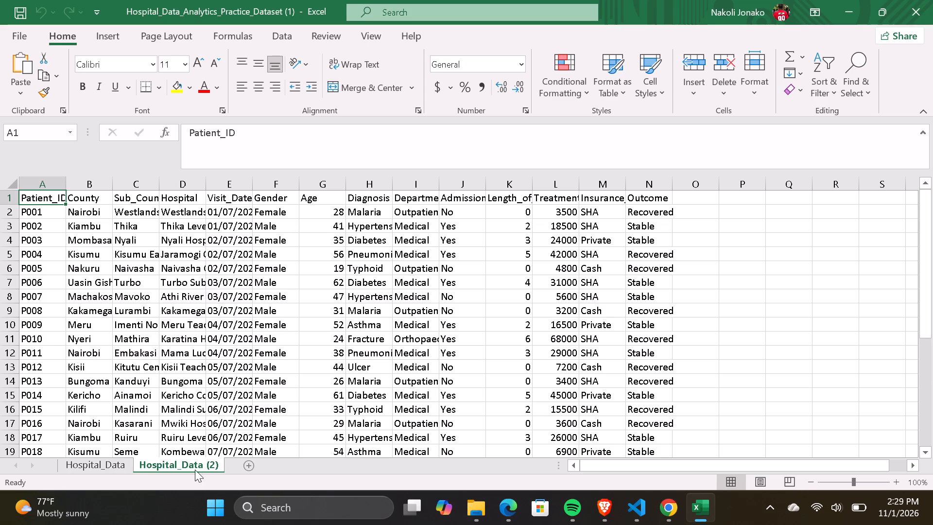
Rename the copied Hospital_Data sheet as Clean Data.
right_click(194, 464)
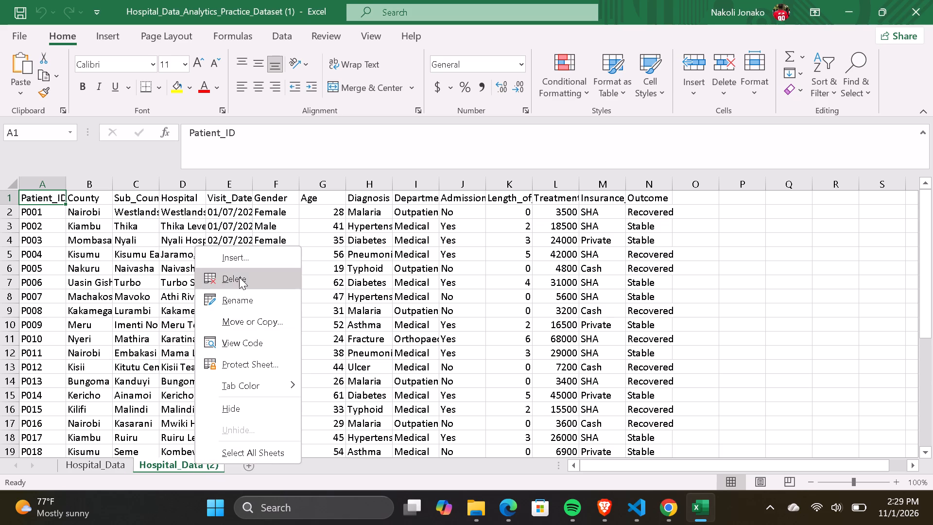
left_click(248, 304)
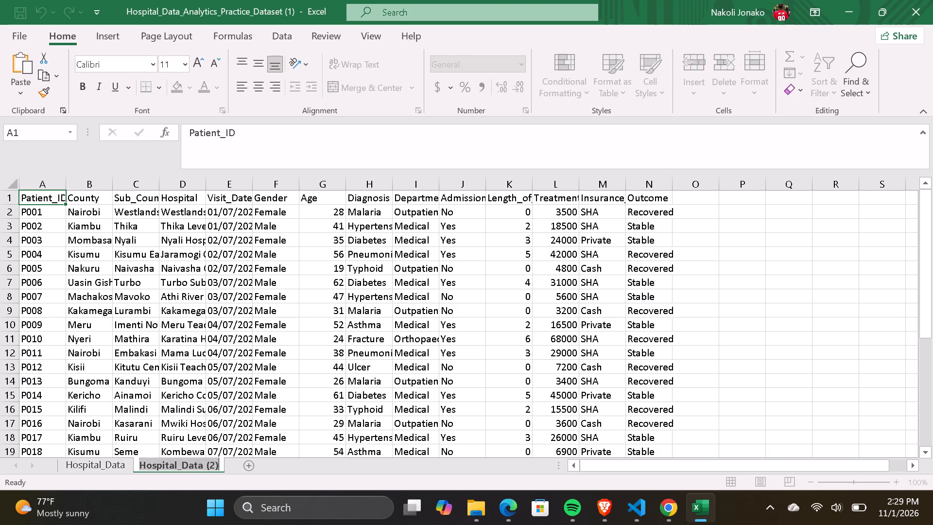
key("BackSpace")
type("Clean")
key("space")
type("Data")
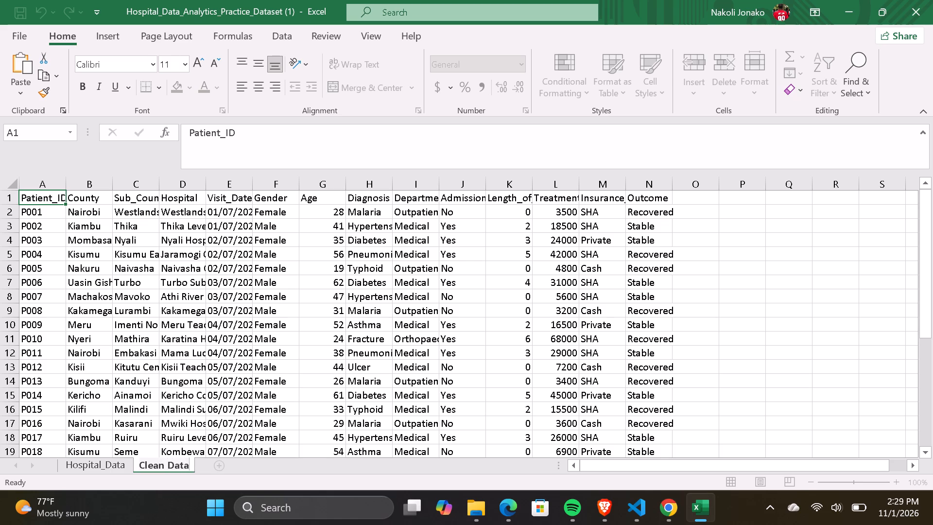
key("Return")
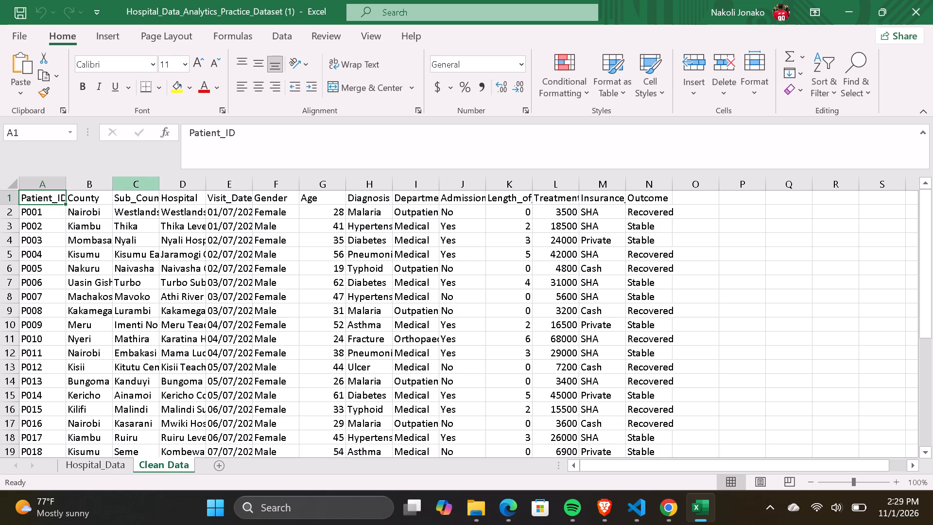
Check the original Hospital_Data sheet against the Clean Data copy and look through the patient records in Clean Data.
left_click(88, 470)
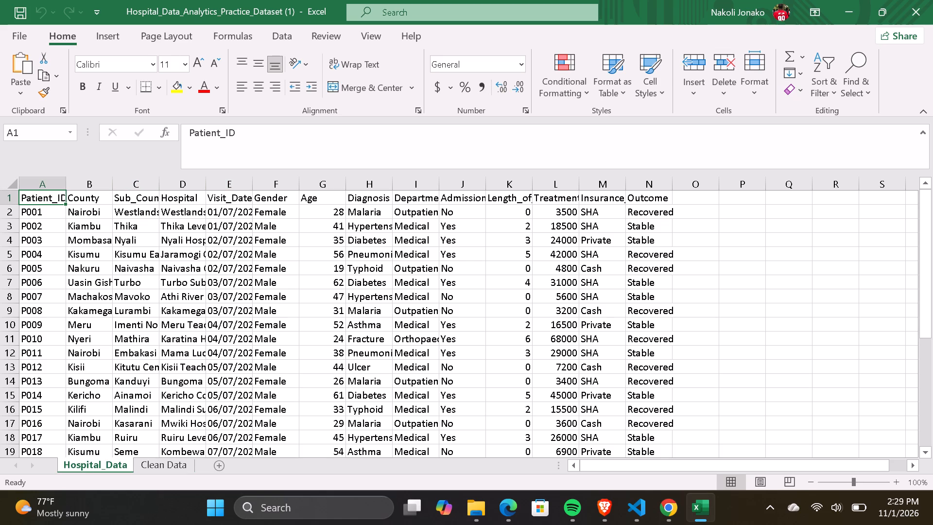
left_click(225, 322)
left_click(169, 466)
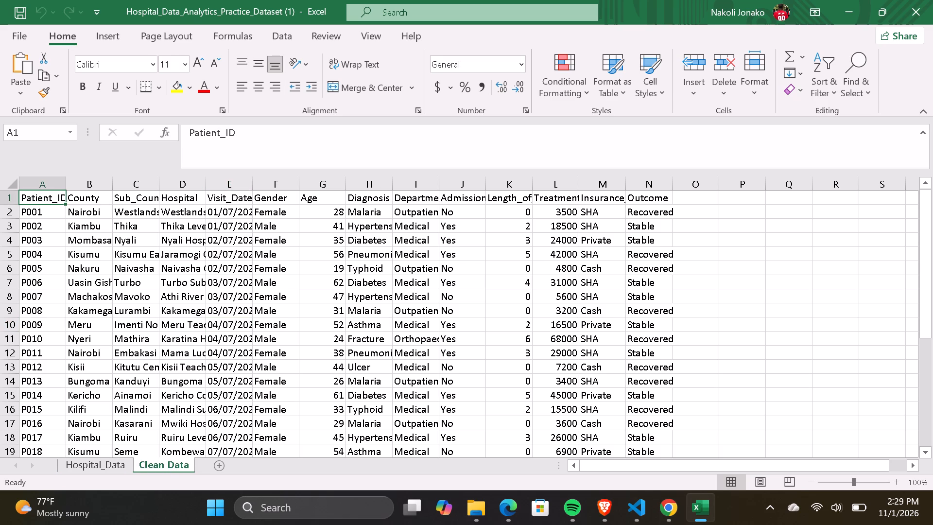
scroll(165, 363, "down", 3)
scroll(165, 363, "up", 9)
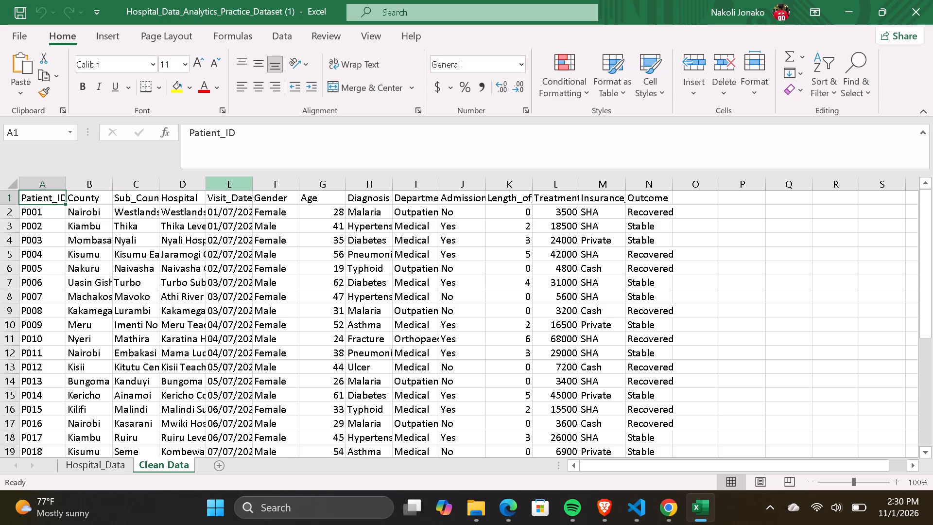
left_click(347, 317)
scroll(347, 317, "up", 5)
scroll(347, 317, "down", 2)
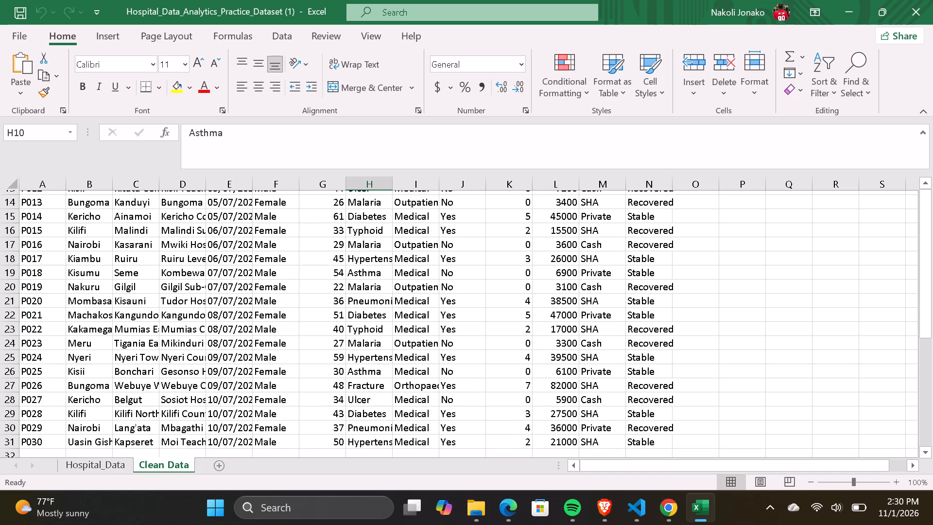
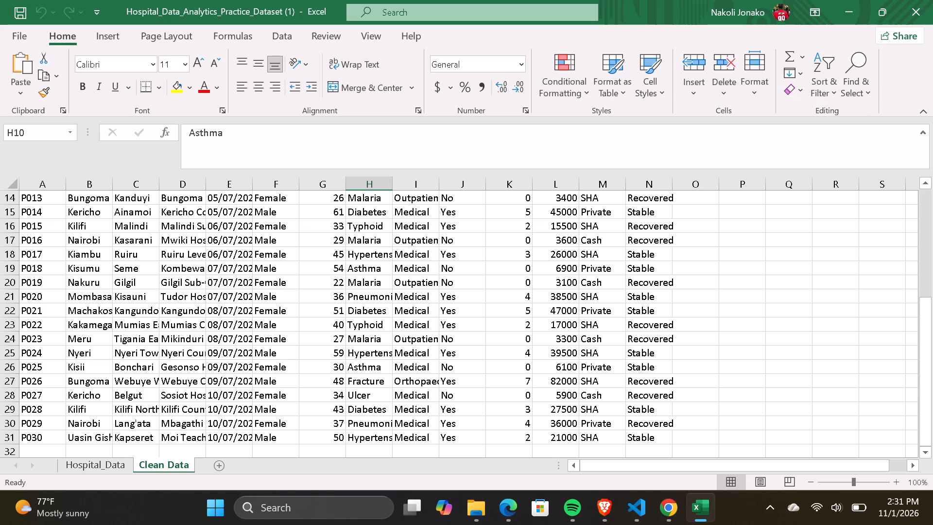
Convert the Clean Data range A1:N31 into a table with headers.
left_click(116, 467)
triple_click(160, 464)
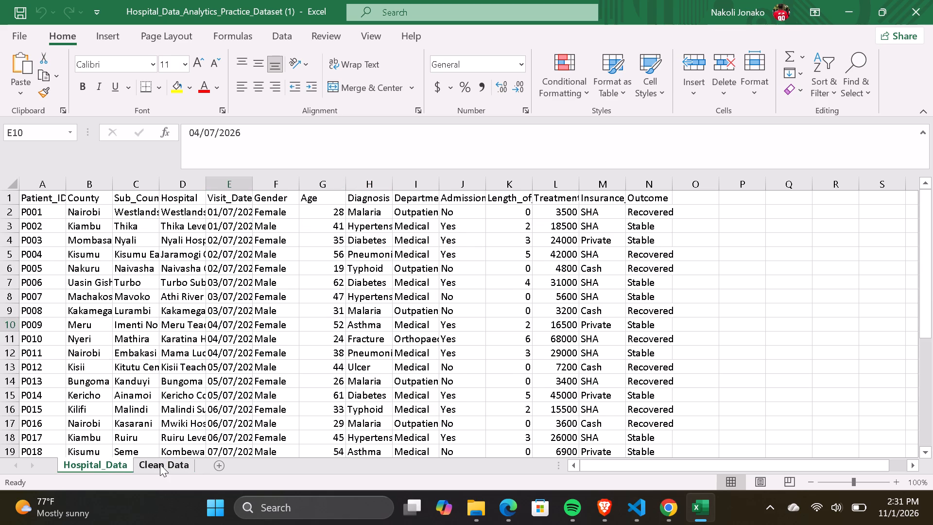
left_click(243, 358)
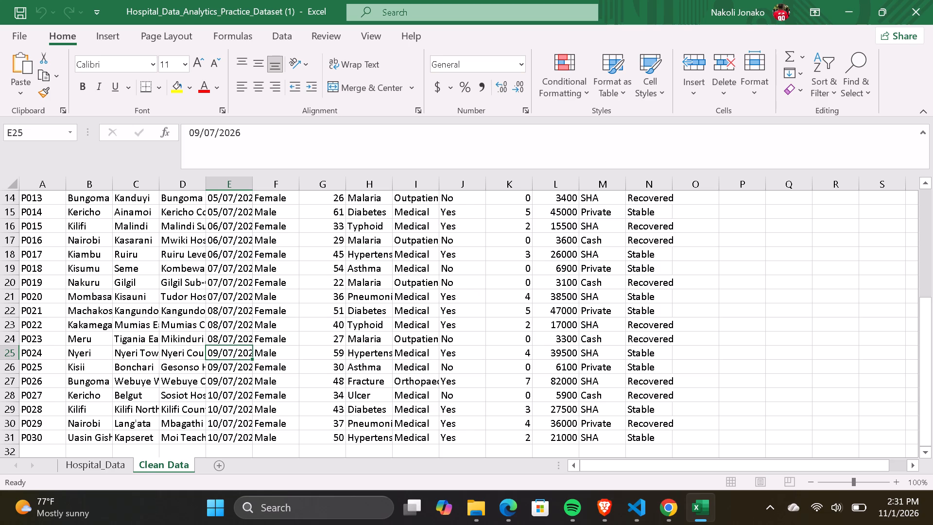
key("ctrl+a")
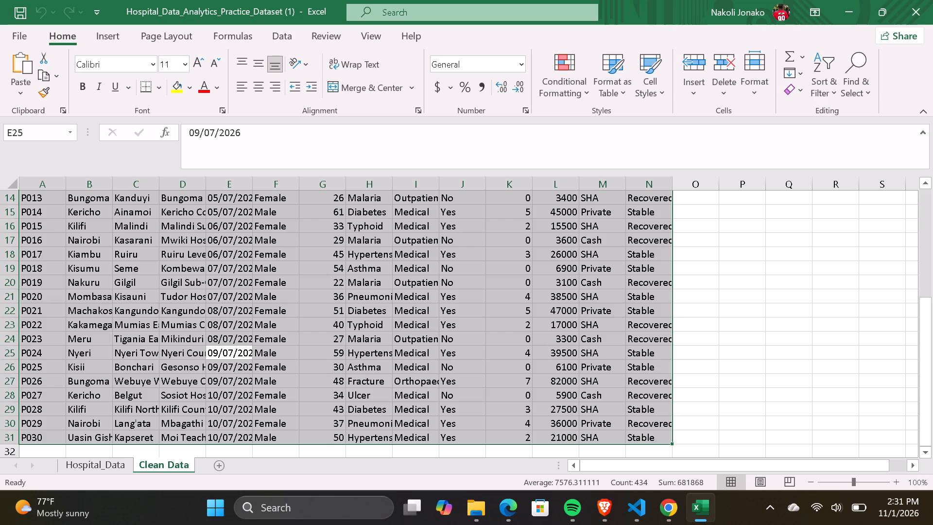
key("ctrl+t")
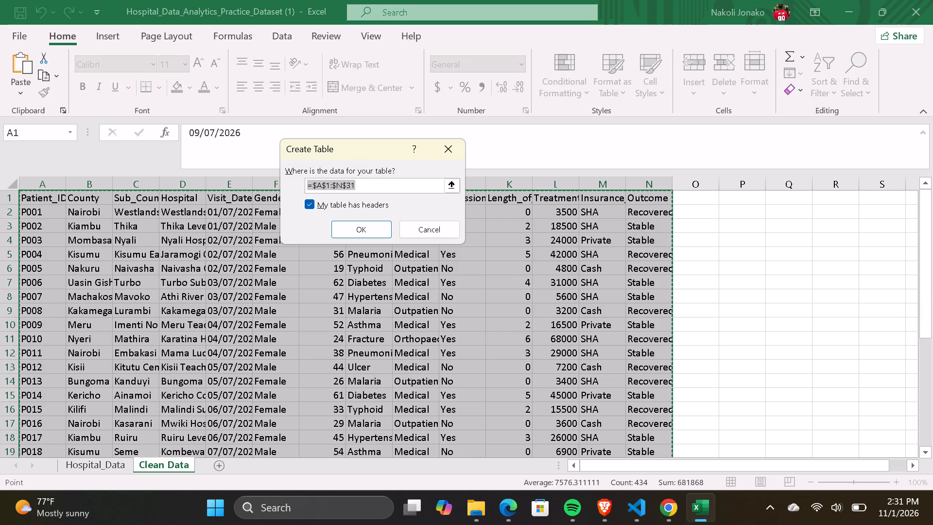
left_click(371, 232)
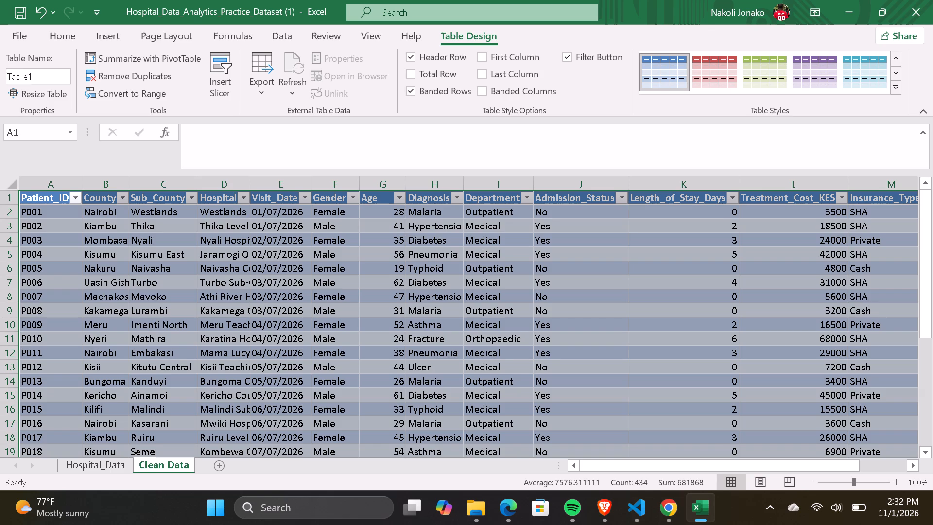
Add an Age_Group column header in O1, directly after the Outcome column of the Clean Data table.
scroll(511, 317, "left", 2)
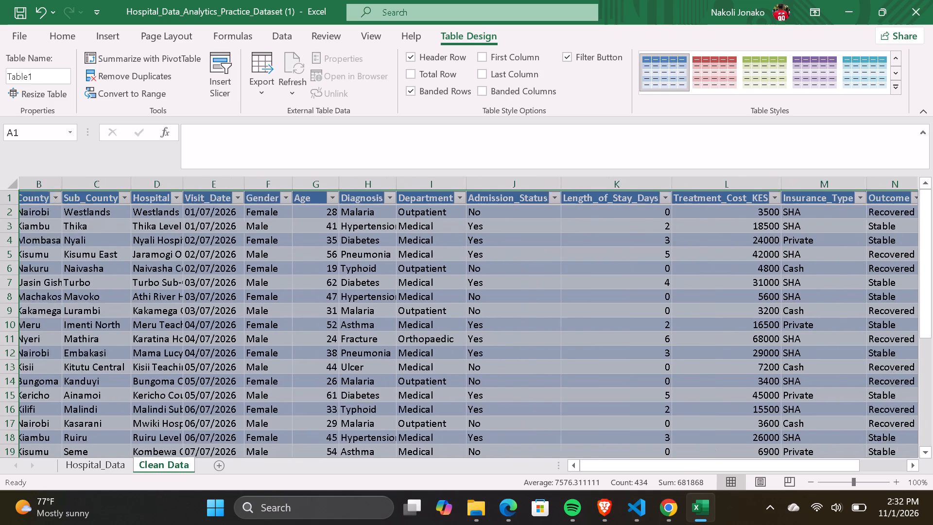
scroll(511, 317, "left", 3)
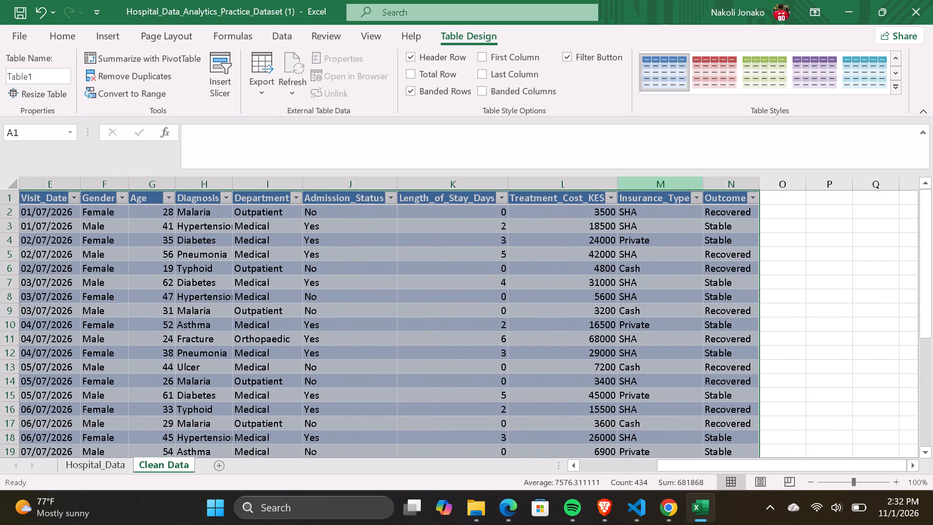
left_click(791, 201)
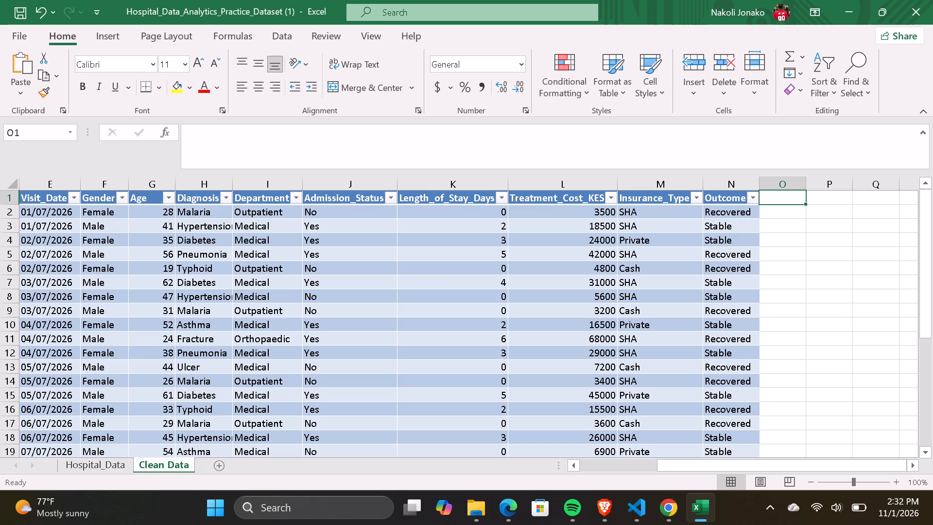
left_click(780, 187)
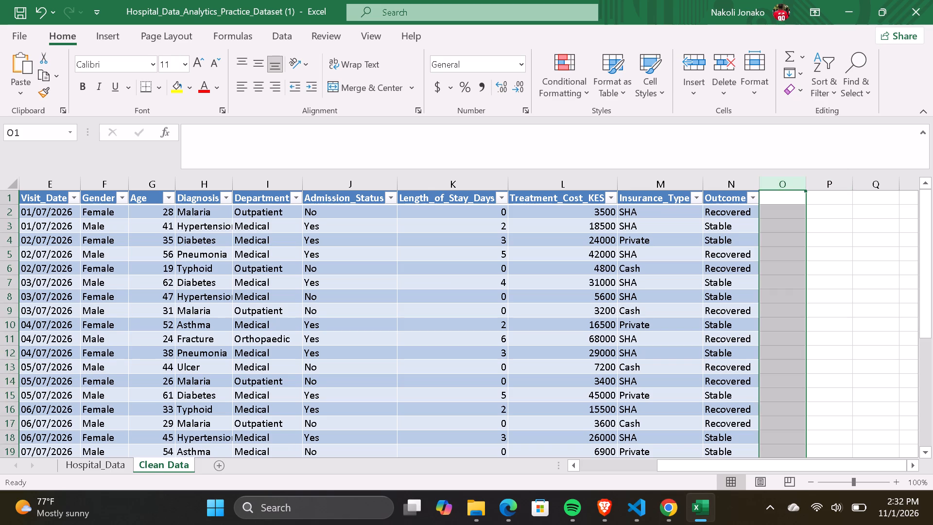
left_click(782, 197)
key("shift+a")
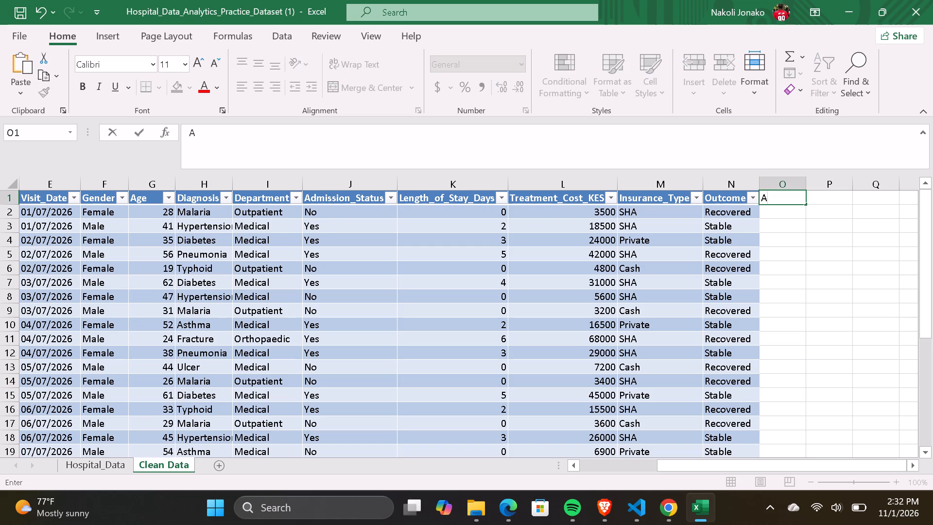
type("ge")
key("shift+underscore")
key("shift+g")
type("ro")
type("up")
key("ctrl+b")
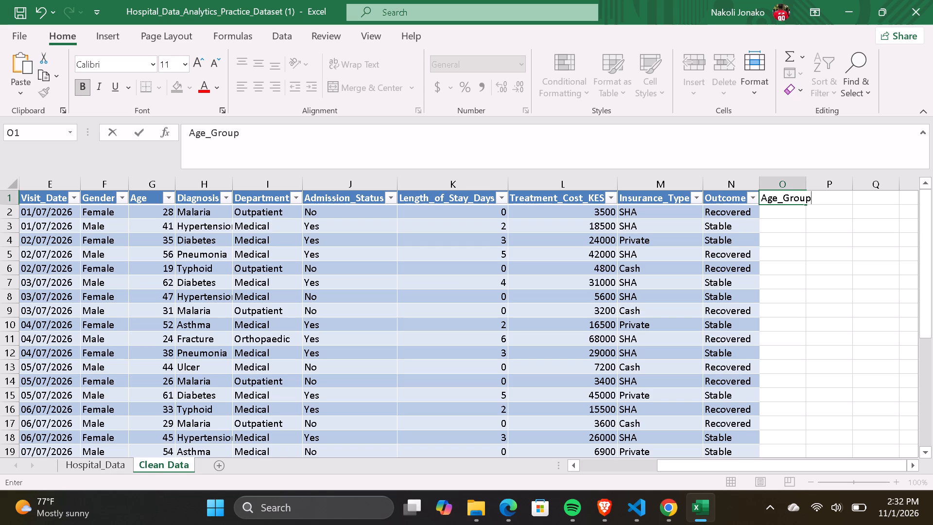
key("Return")
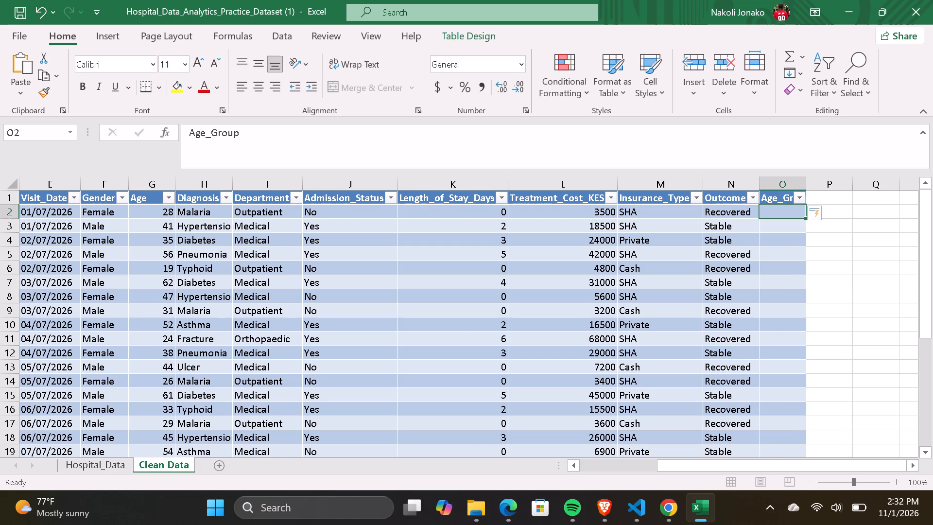
Start an IF formula in O2, the first Age_Group cell, that returns "18-35" when G2 is less than 18.
key("equal")
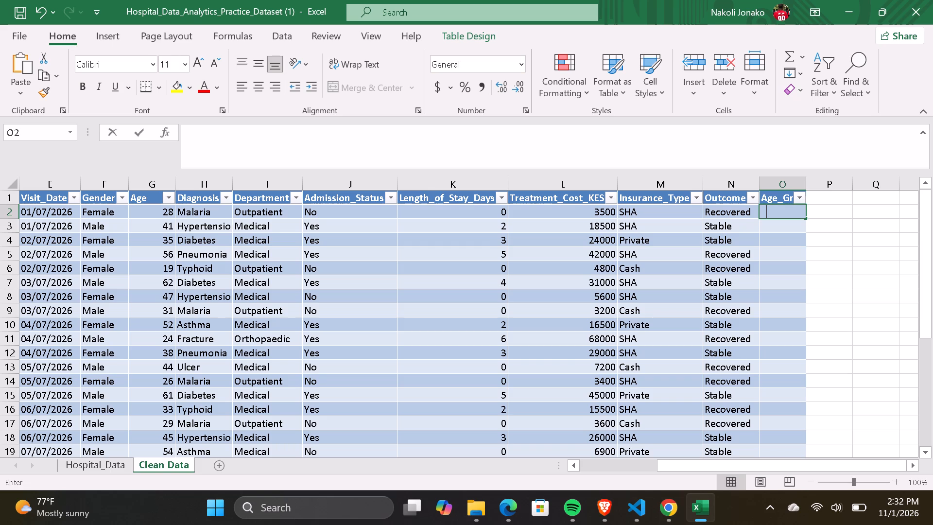
type("if")
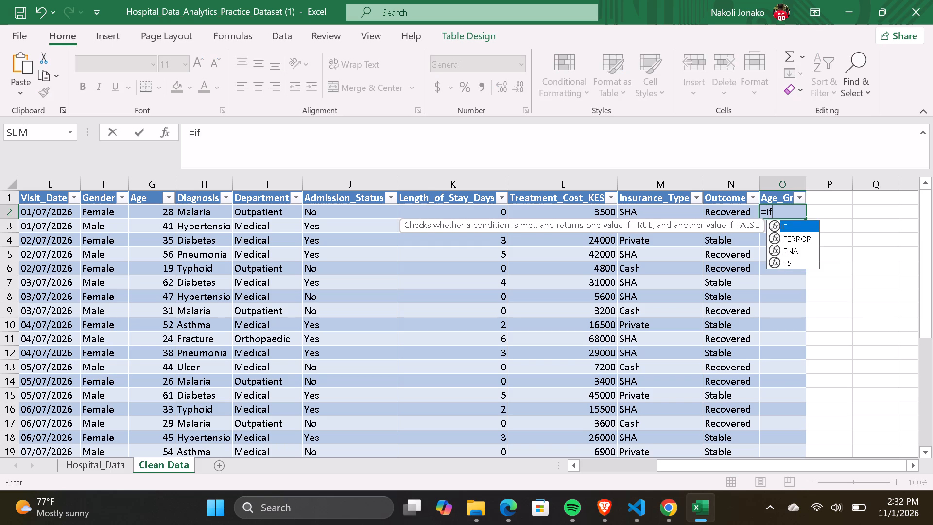
key("Tab")
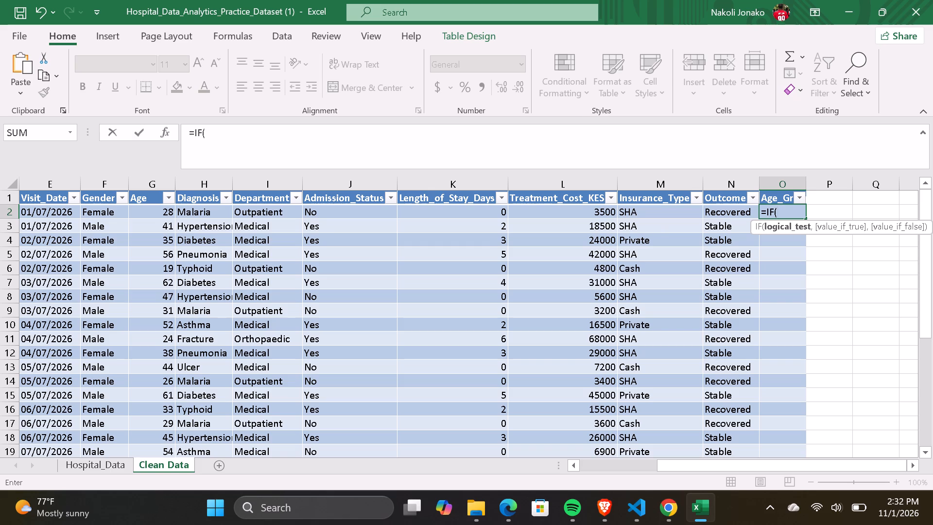
type("g2")
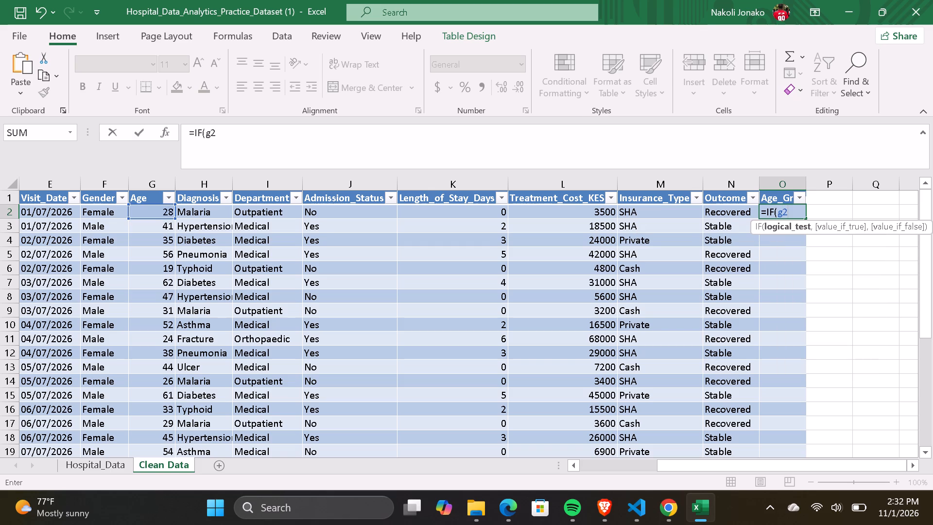
key("comma")
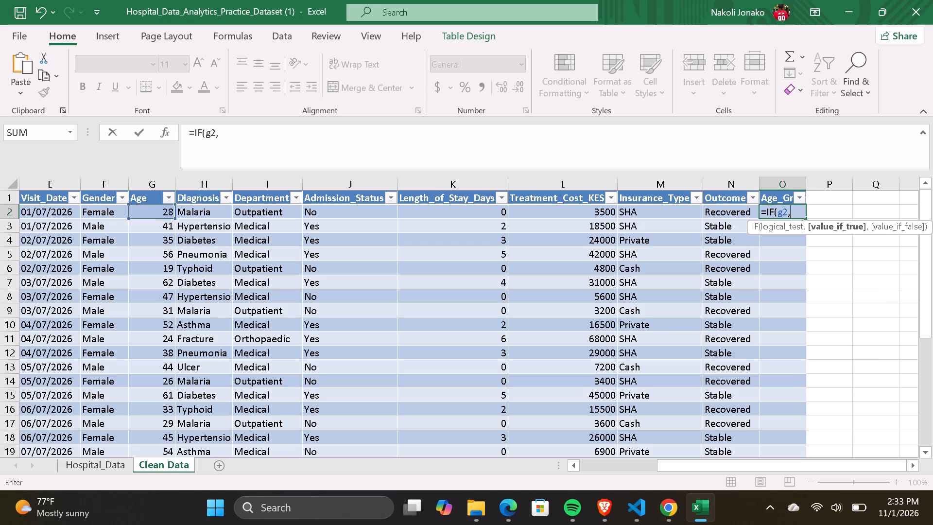
key("BackSpace")
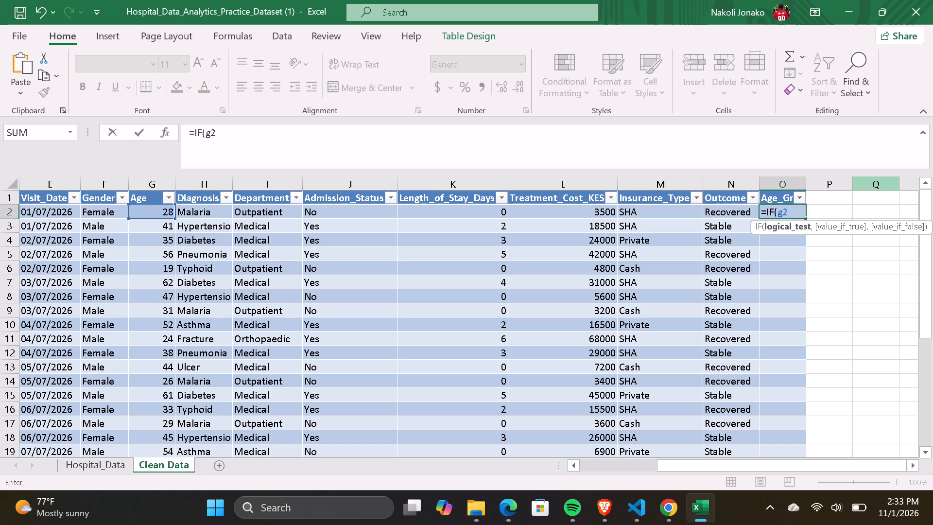
key("shift+less")
key("1")
key("8")
key("comma")
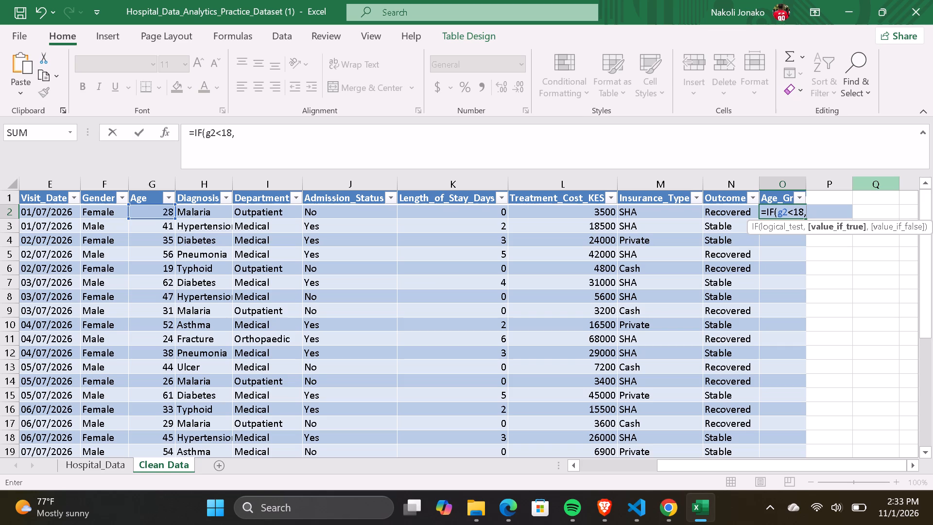
key("shift+quotedbl")
key("1")
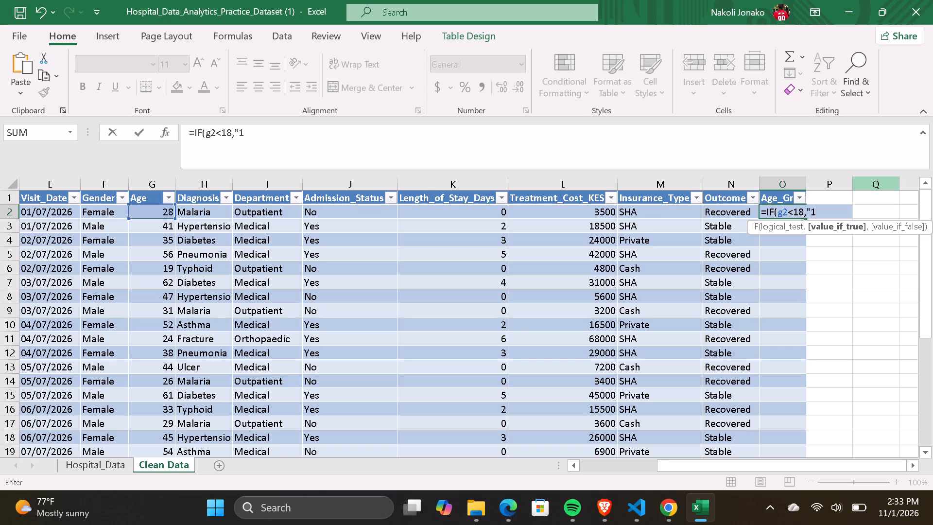
type("8-")
type("35")
key("shift+quotedbl")
Nest a second IF as the value-if-false of the O2 formula, testing whether G2 is less than or equal to 50.
key("comma")
type("if")
key("Tab")
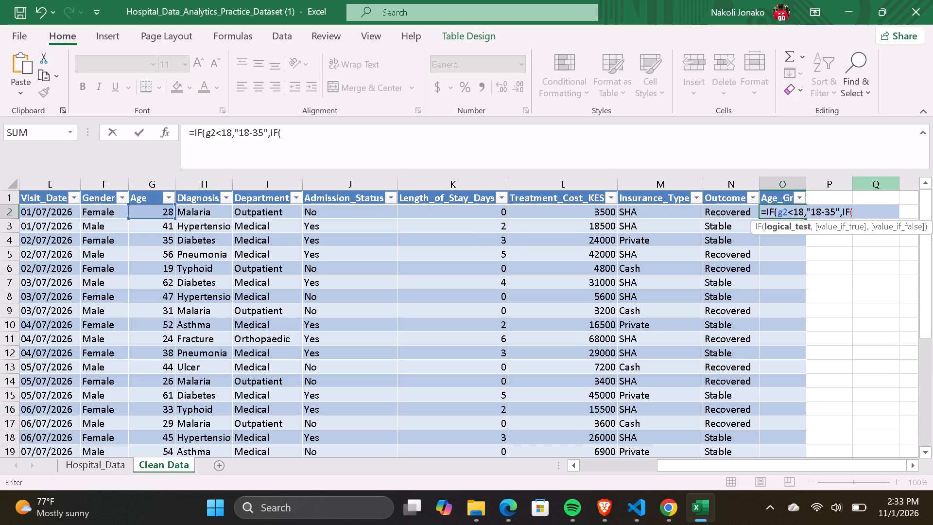
key("shift+parenleft")
key("BackSpace")
key("g")
key("2")
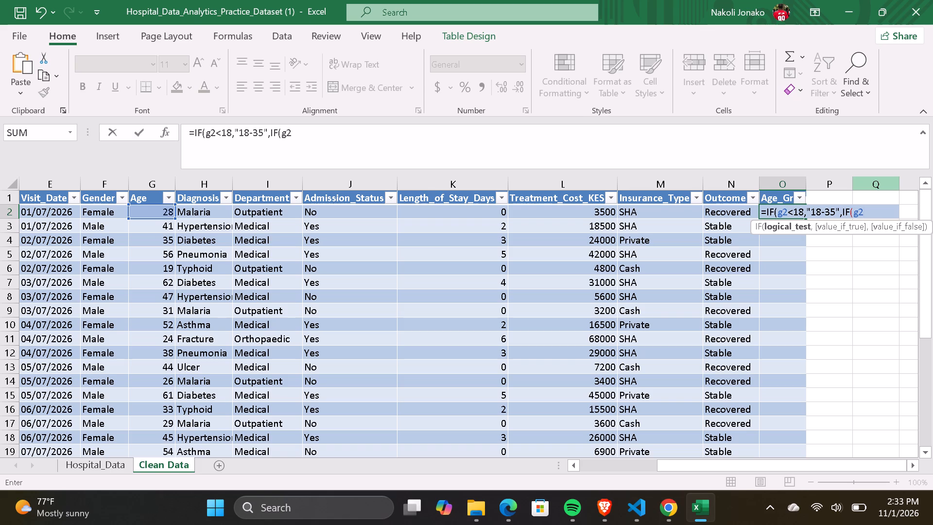
key("shift+less")
key("shift+plus")
key("BackSpace")
key("equal")
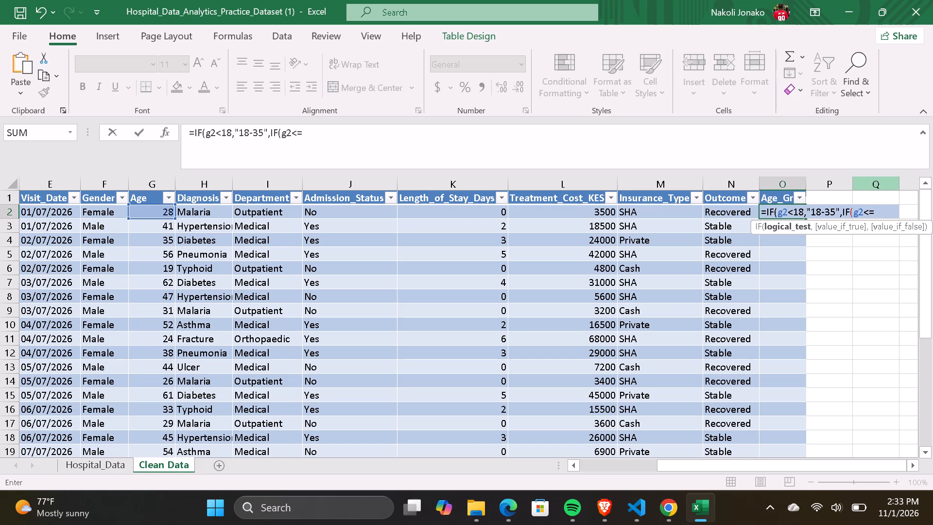
key("5")
key("0")
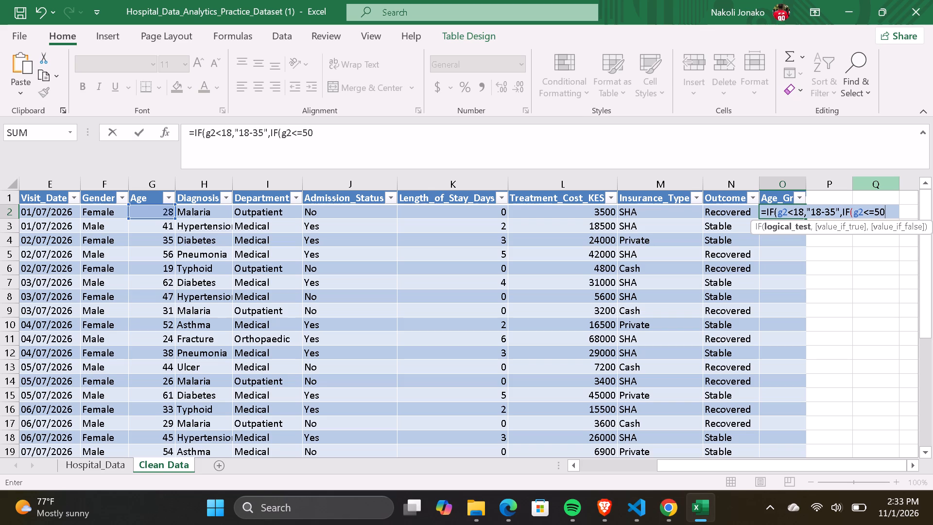
Make the nested IF return "36-50" when its condition is true.
key("comma")
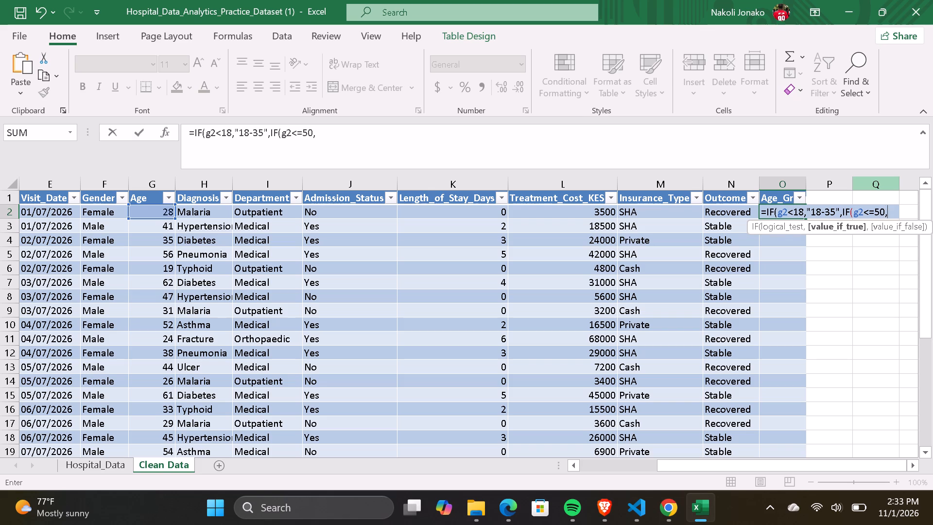
key("shift+quotedbl")
type("36")
key("equal")
key("BackSpace")
key("minus")
type("50")
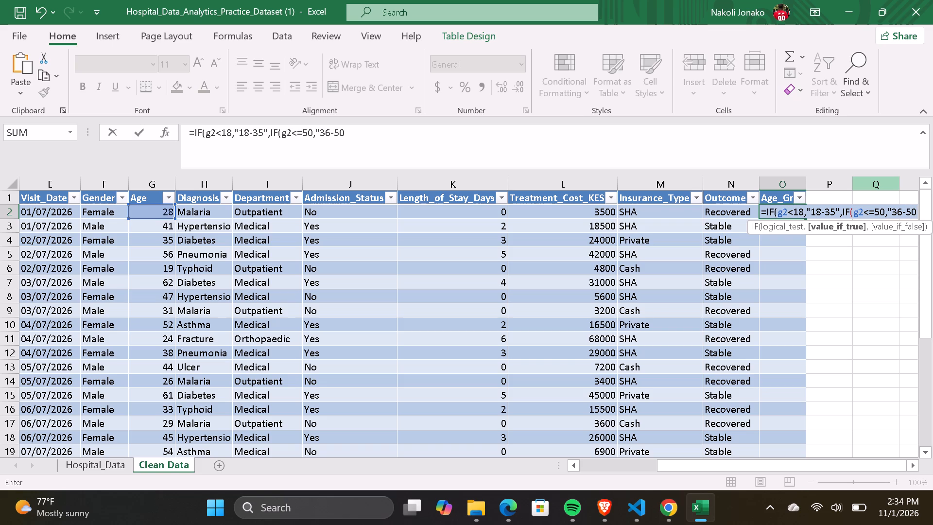
key("shift+quotedbl")
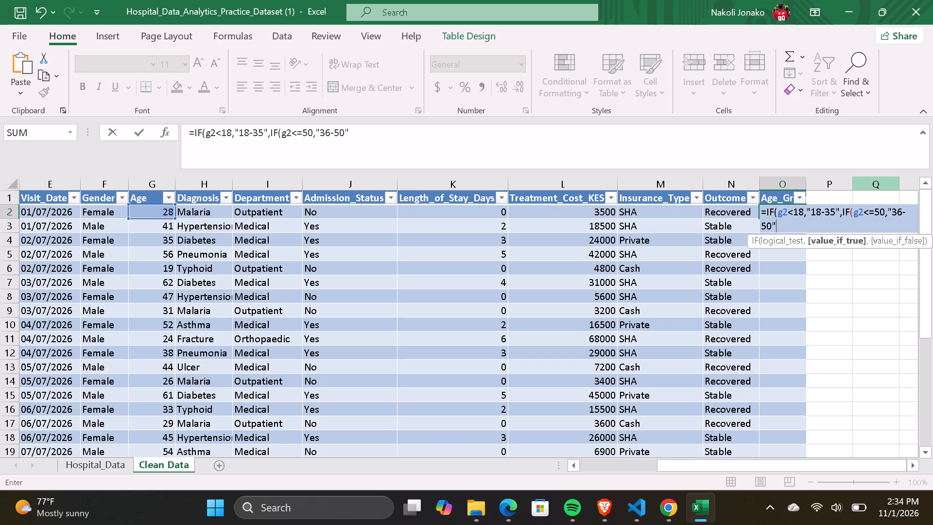
Return "51+" for all remaining ages, close both IF functions, and enter the formula for the Age_Group column.
key("comma")
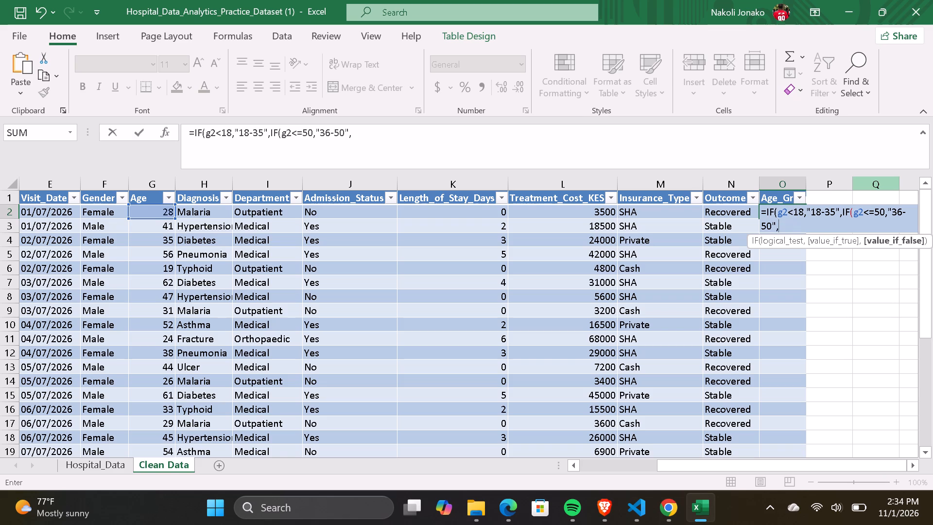
key("shift+quotedbl")
type("51")
key("shift+plus")
key("shift+quotedbl")
type("))")
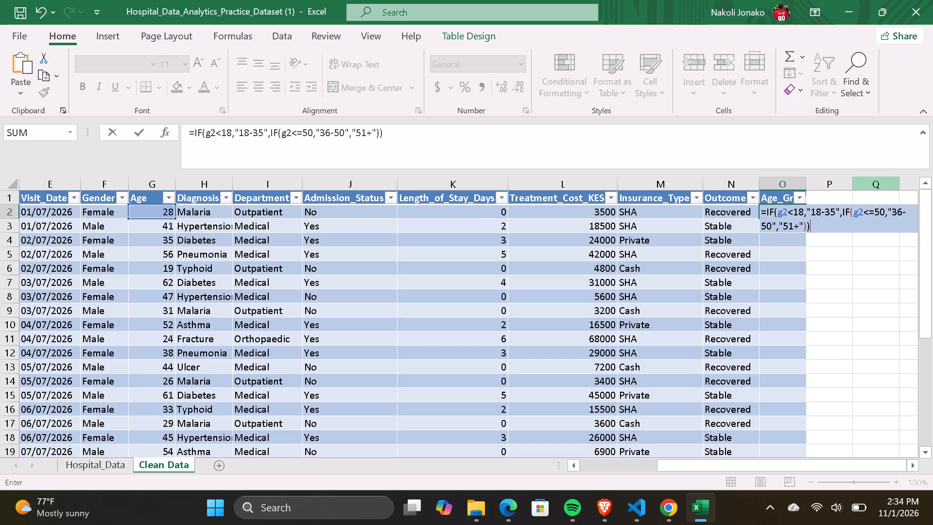
key("shift+parenright")
key("Return")
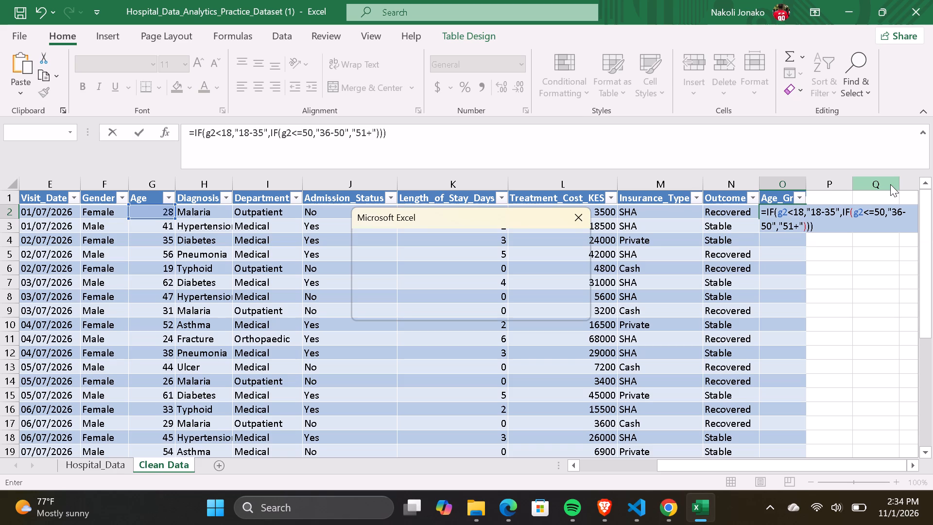
left_click(451, 301)
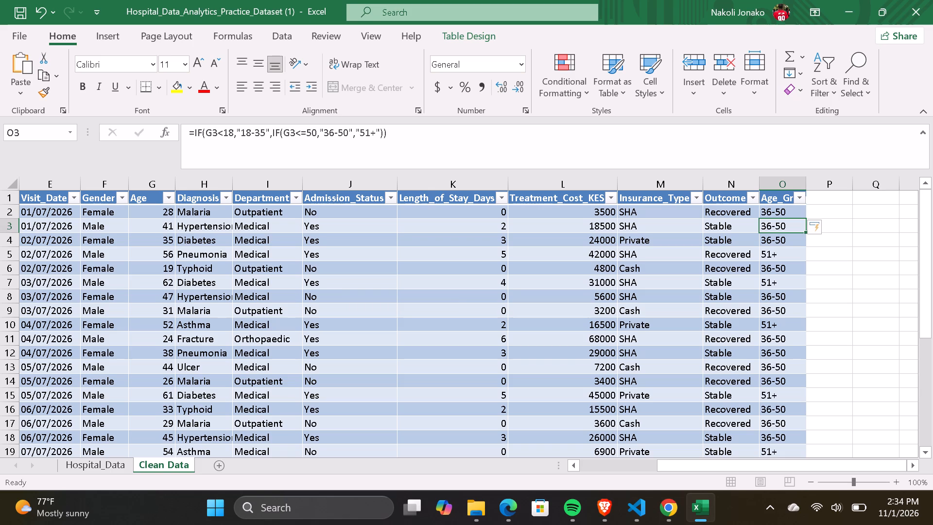
Examine the Age_Group formulas in O2 and O3 and compare the column's groups with the patients' Age values.
left_click(794, 213)
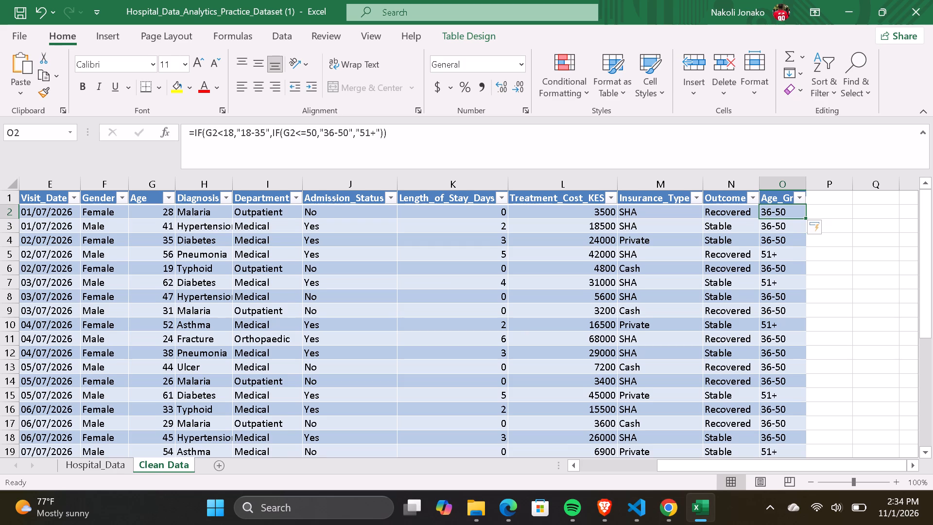
scroll(764, 280, "up", 1)
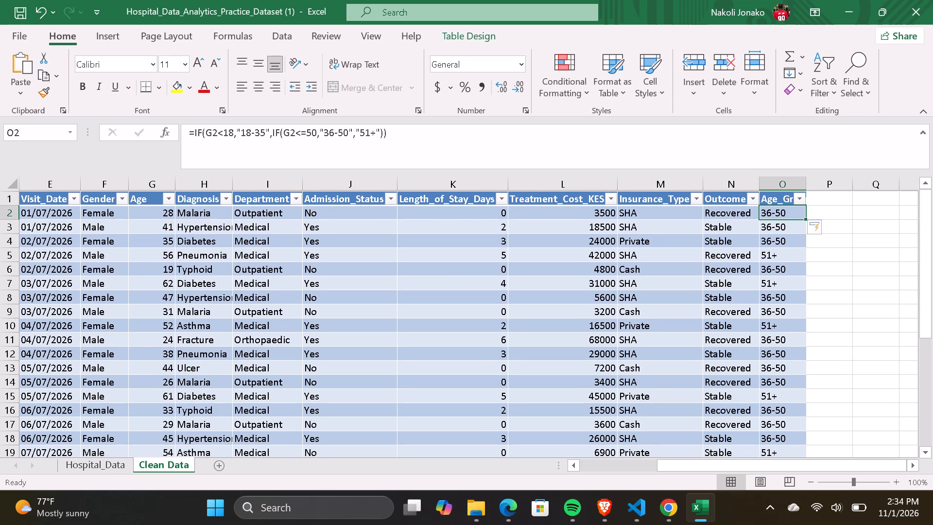
left_click(782, 227)
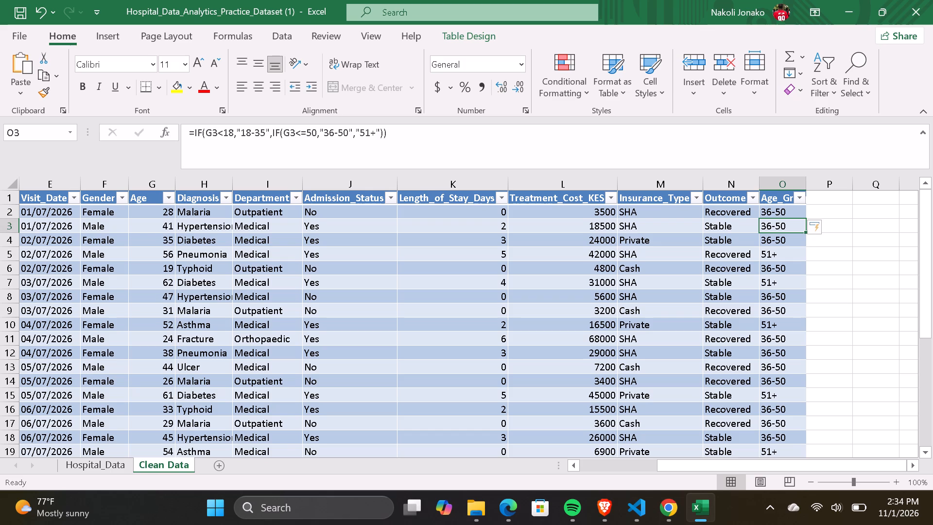
left_click(792, 209)
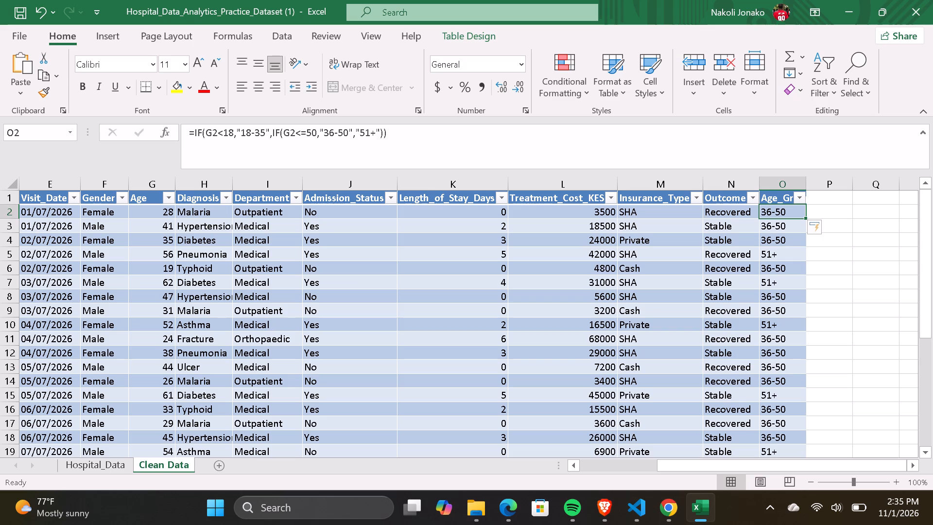
scroll(761, 310, "left", 3)
scroll(761, 310, "down", 1)
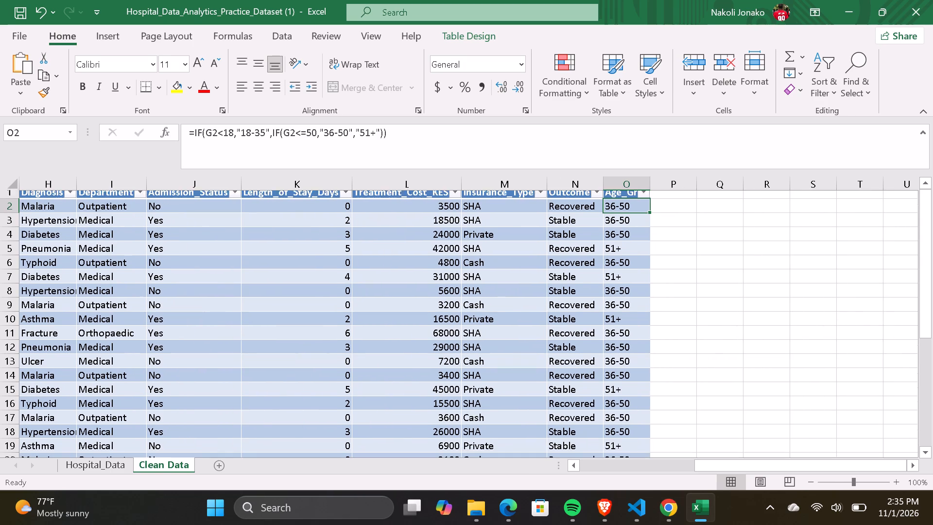
scroll(761, 310, "down", 2)
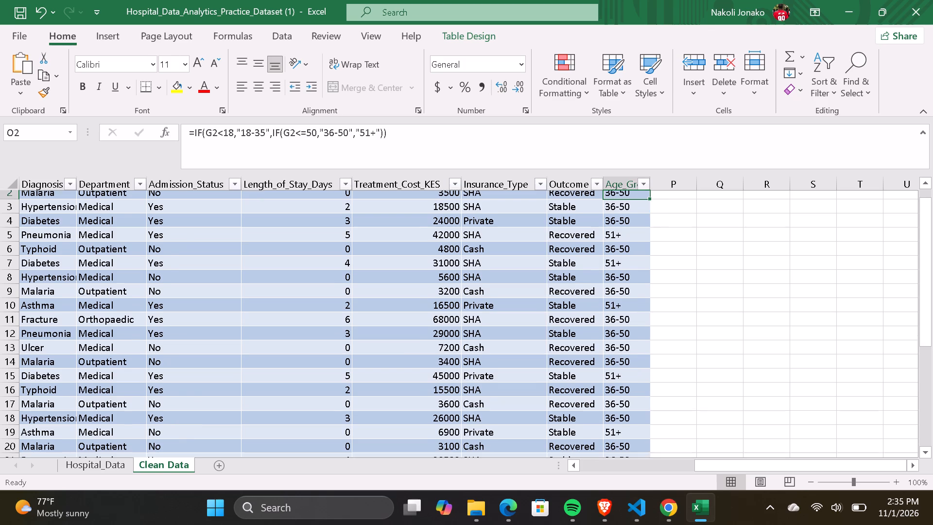
scroll(654, 327, "up", 1)
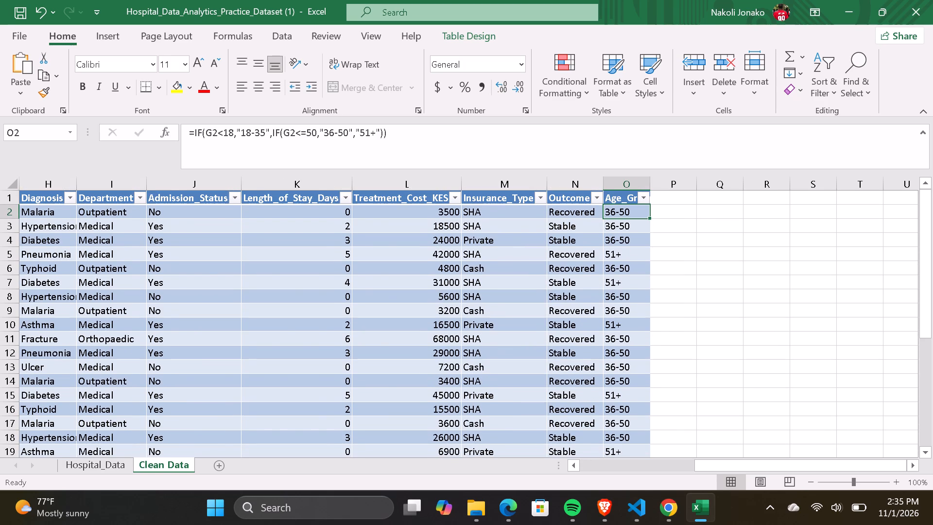
scroll(654, 327, "up", 1)
scroll(654, 327, "right", 5)
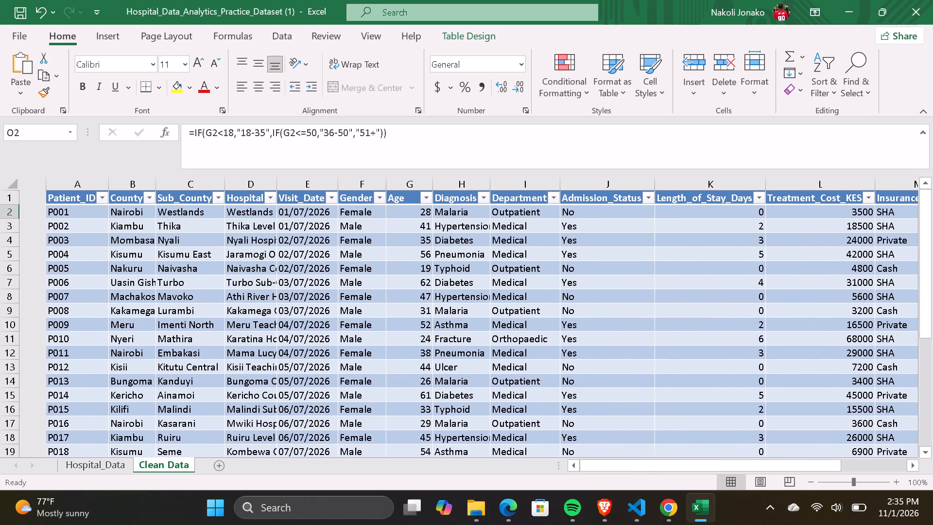
scroll(654, 327, "left", 4)
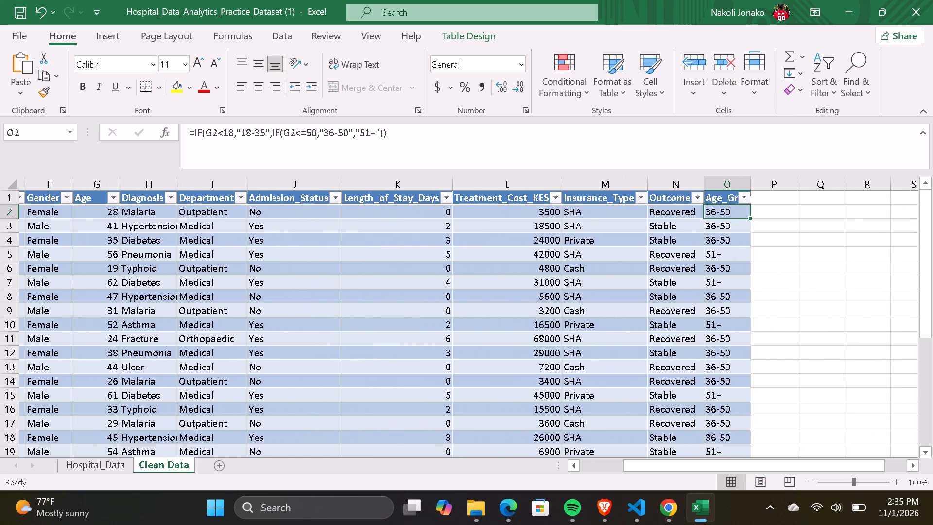
scroll(654, 327, "right", 2)
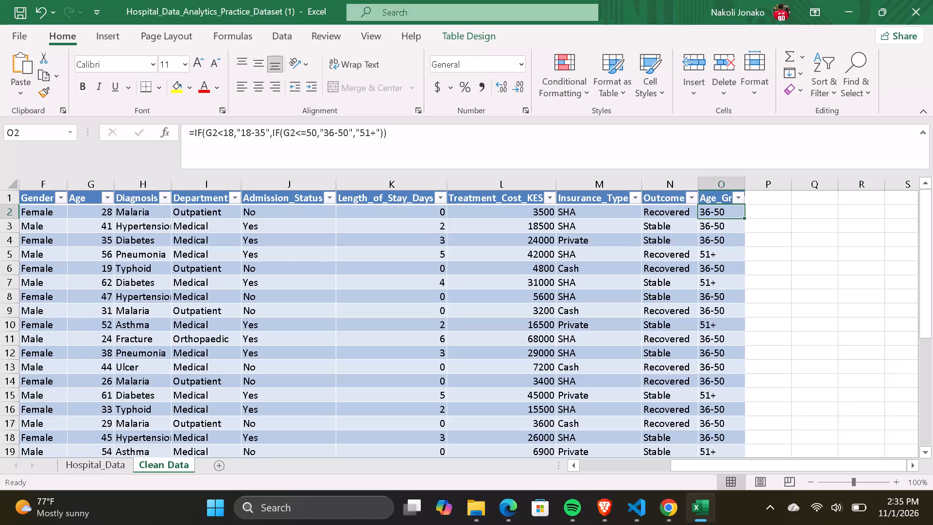
scroll(654, 327, "right", 3)
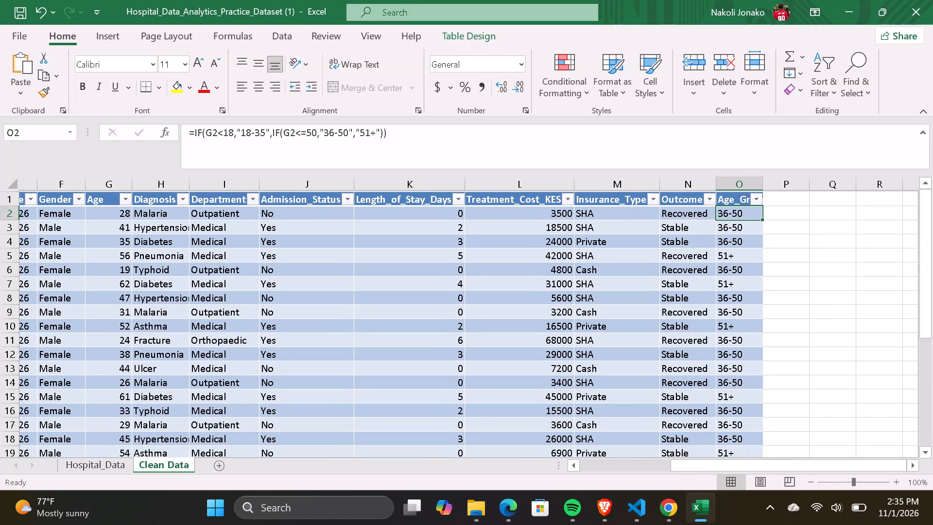
scroll(654, 327, "right", 3)
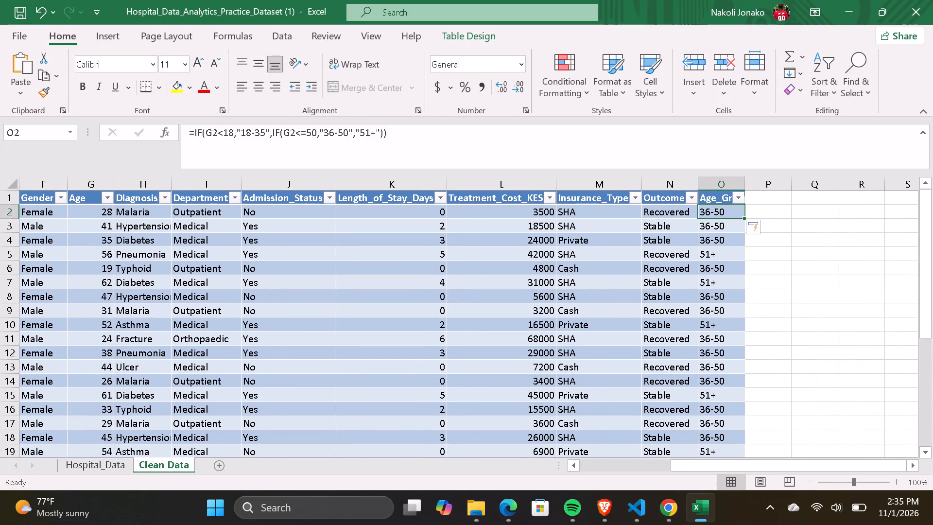
Edit the Age_Group formula in O2 so the first IF, testing G2<18, returns "Under 18" when true.
left_click(103, 213)
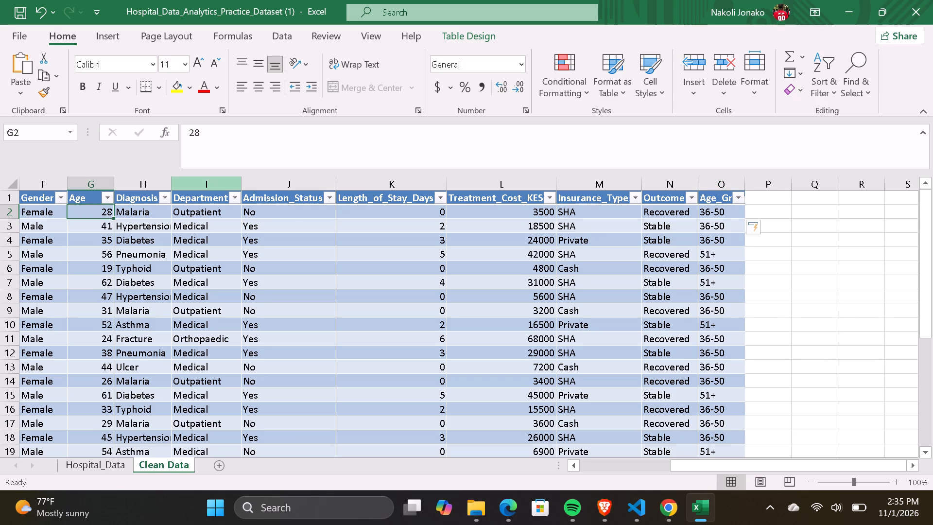
double_click(726, 207)
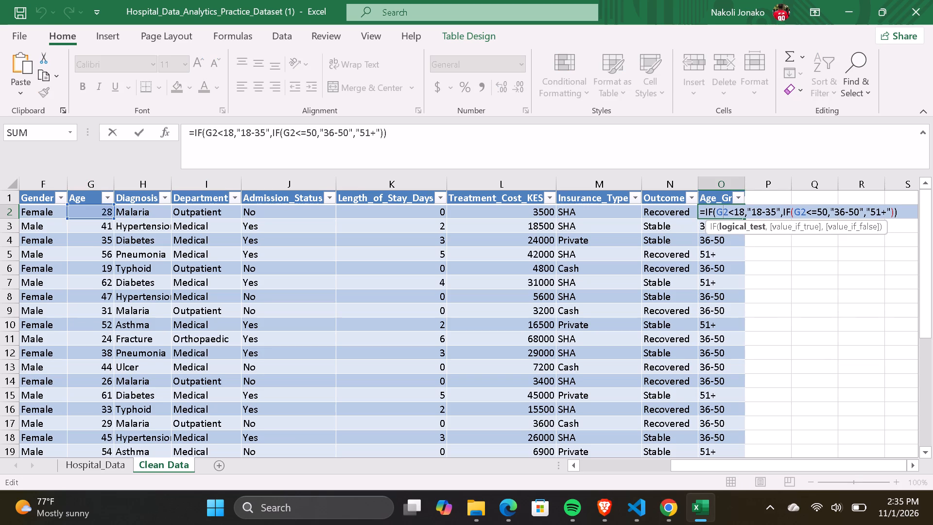
left_click(736, 208)
key("equal")
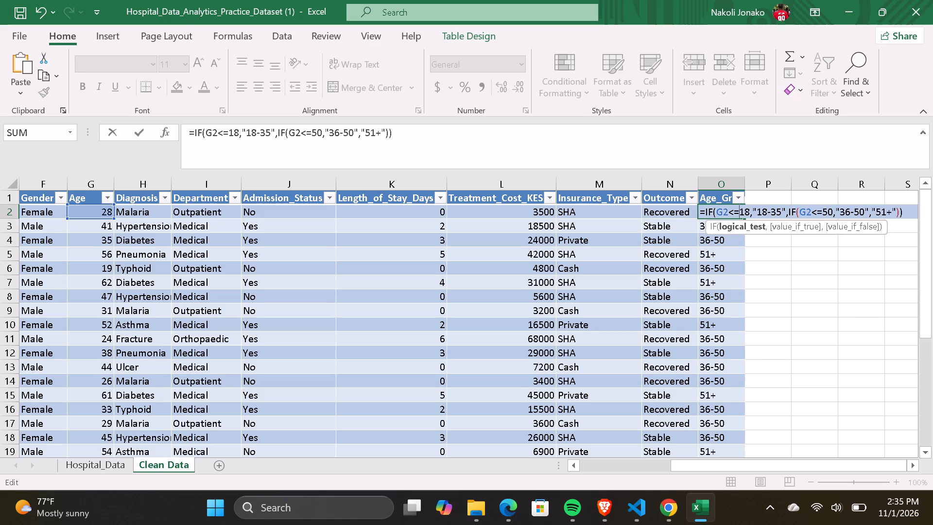
key("BackSpace")
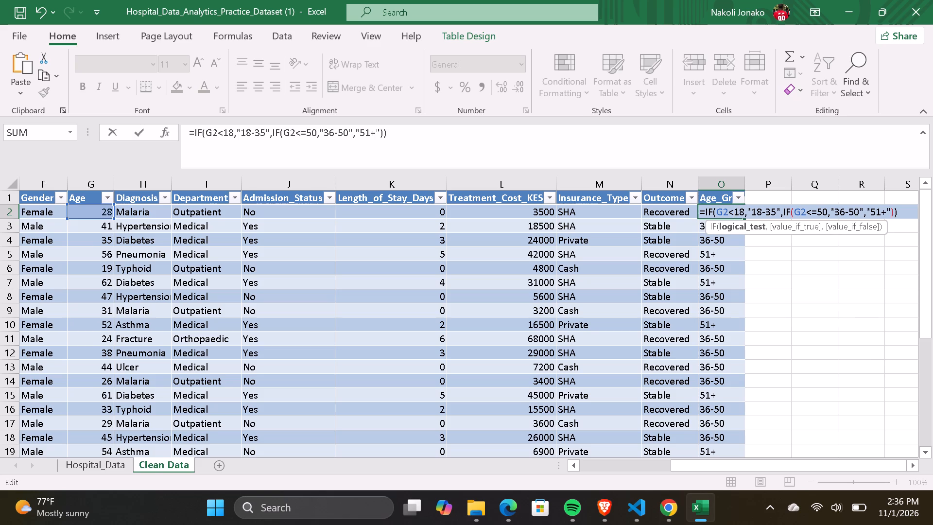
key("Right")
key("Right")
key("Right")
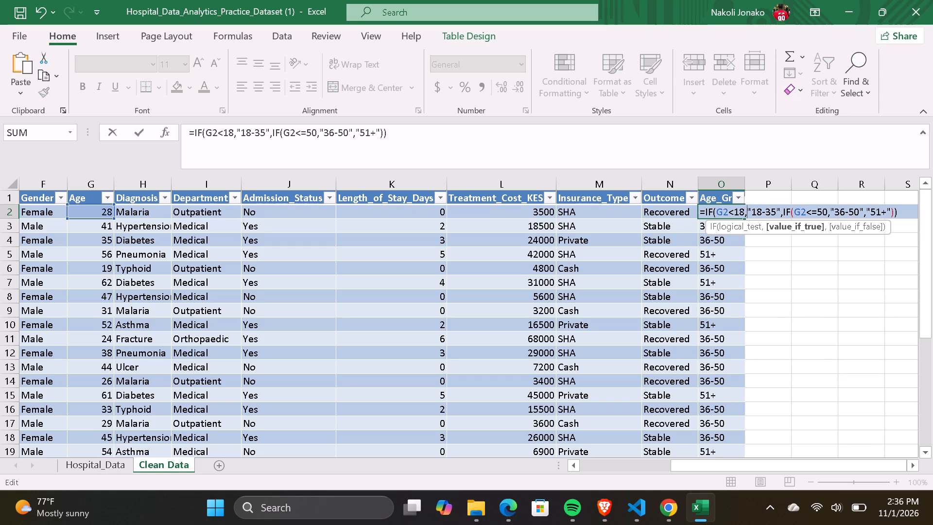
key("shift+braceleft")
key("BackSpace")
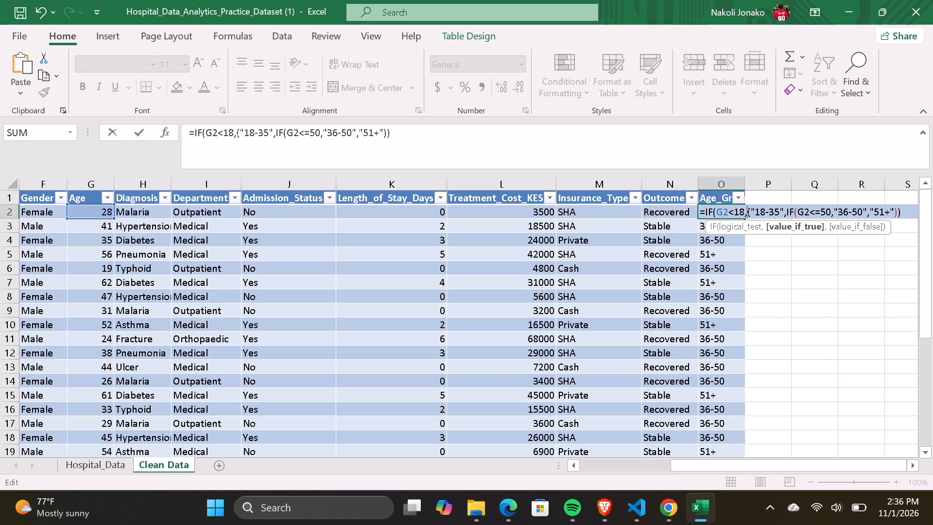
key("shift+quotedbl")
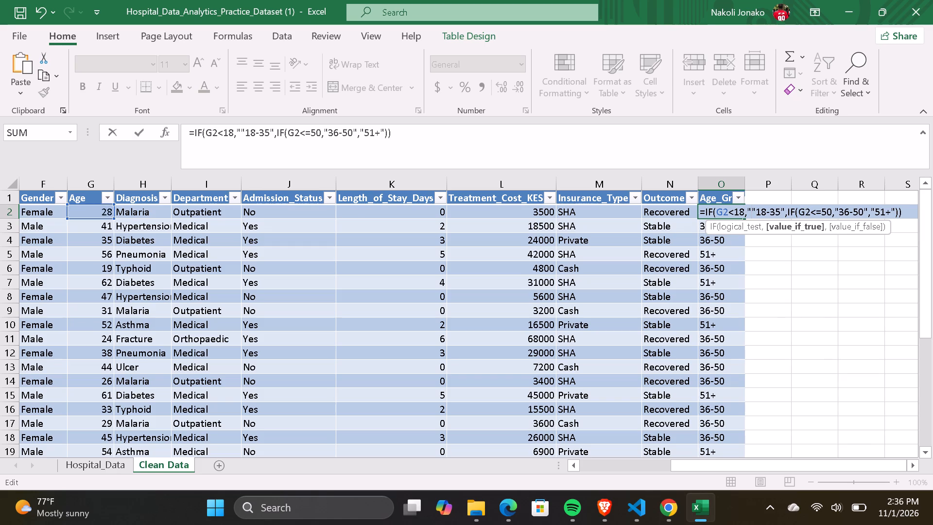
key("shift+u")
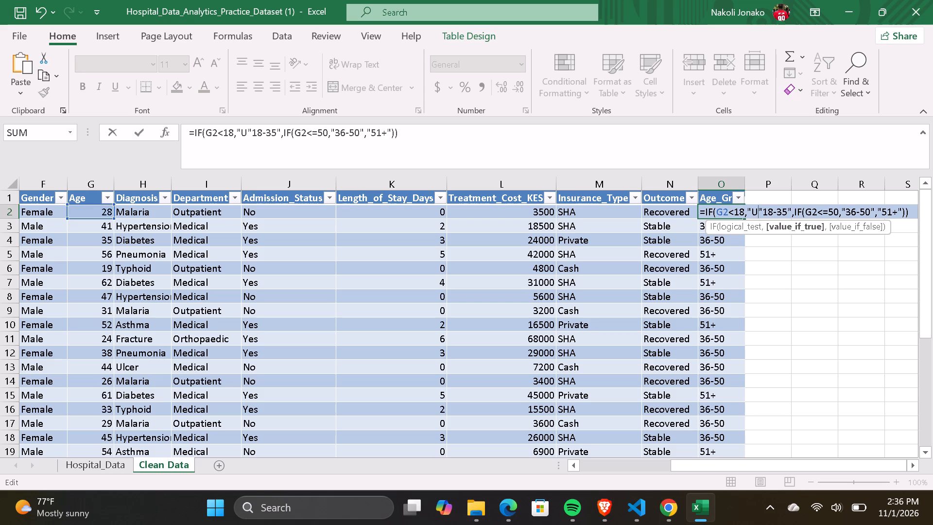
type("nder")
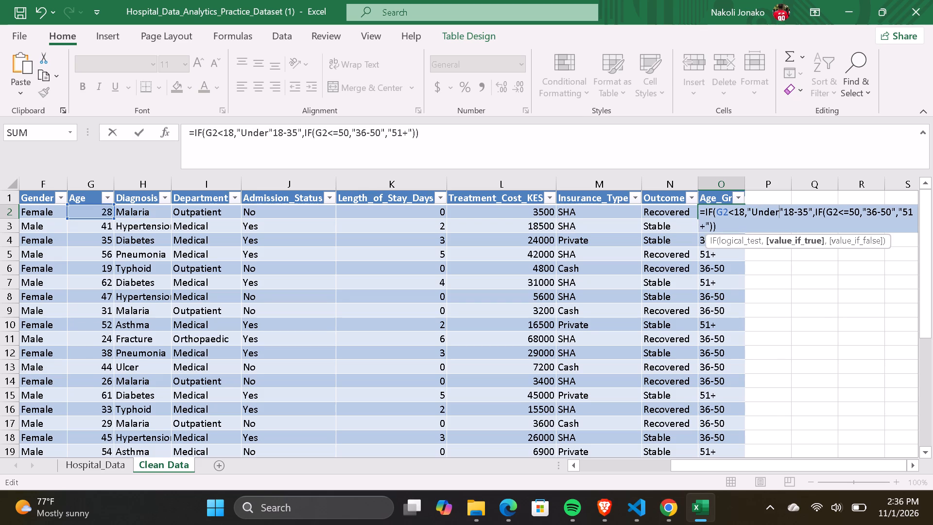
key("space")
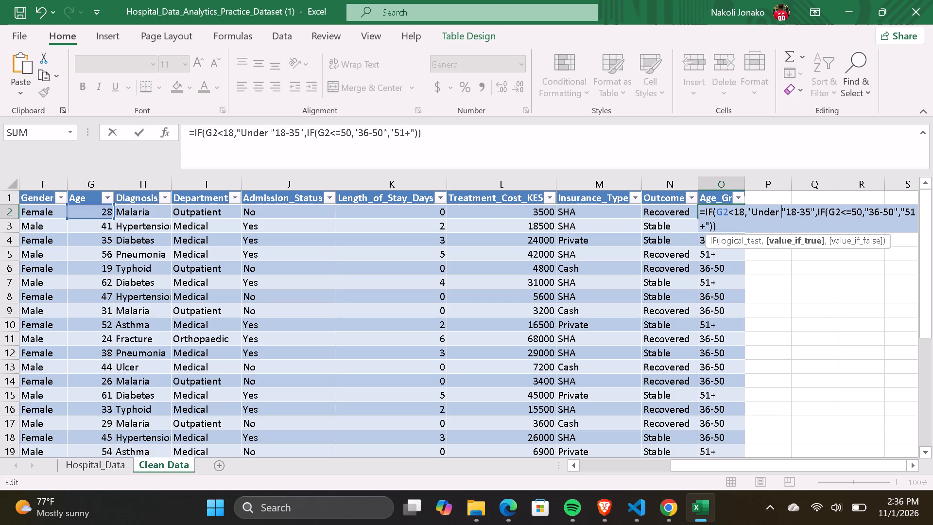
type("18")
key("shift+quotedbl")
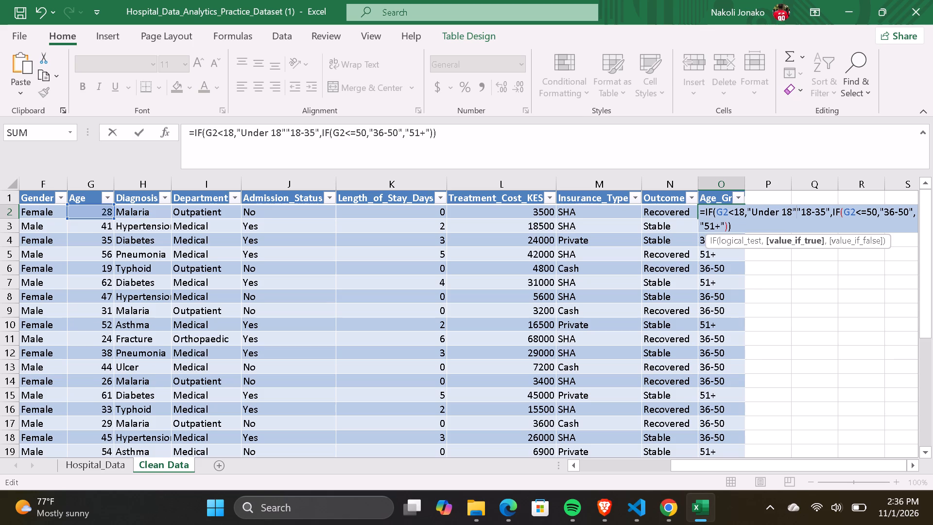
Insert a nested IF after "Under 18" and begin its logical test with G2<=, ahead of the existing "18-35" text.
key("comma")
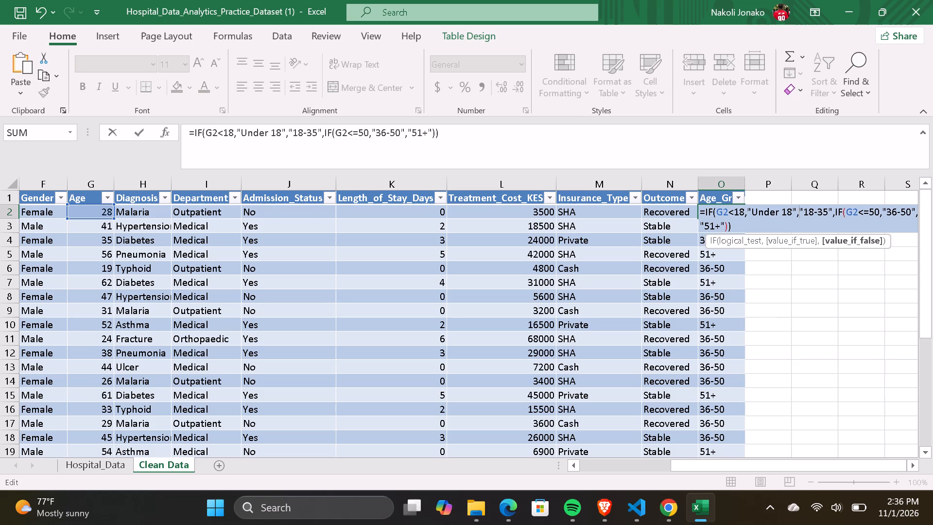
type("if")
key("Tab")
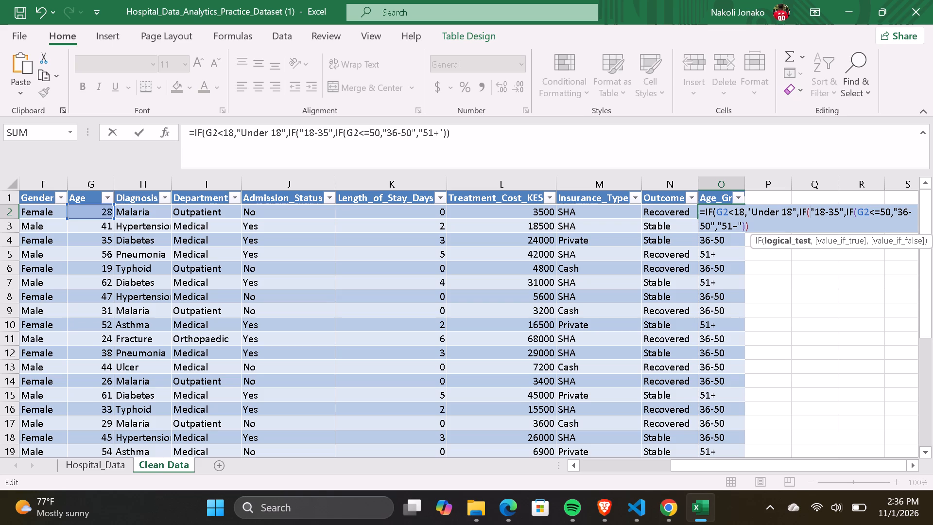
key("shift+g")
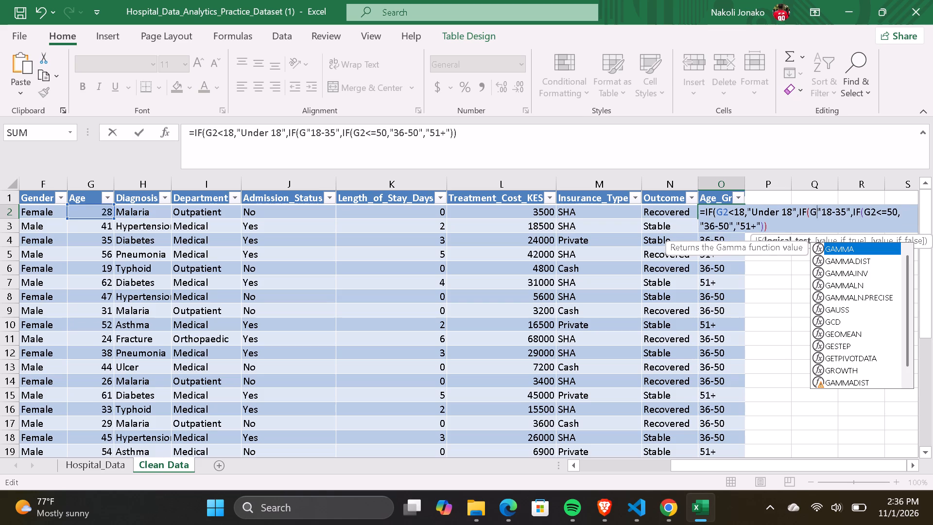
key("2")
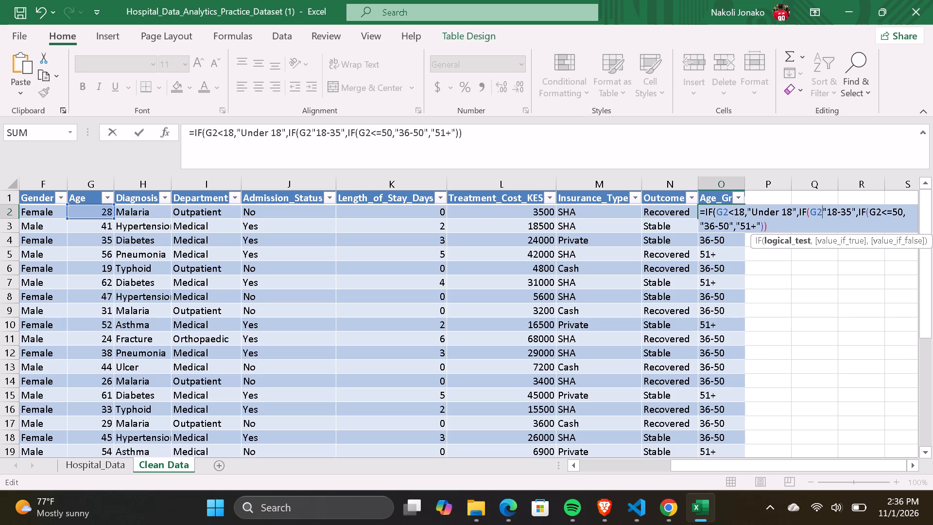
key("Right")
key("Right")
key("Right")
key("Left")
key("Right")
key("Left")
key("Left")
key("Left")
key("shift+less")
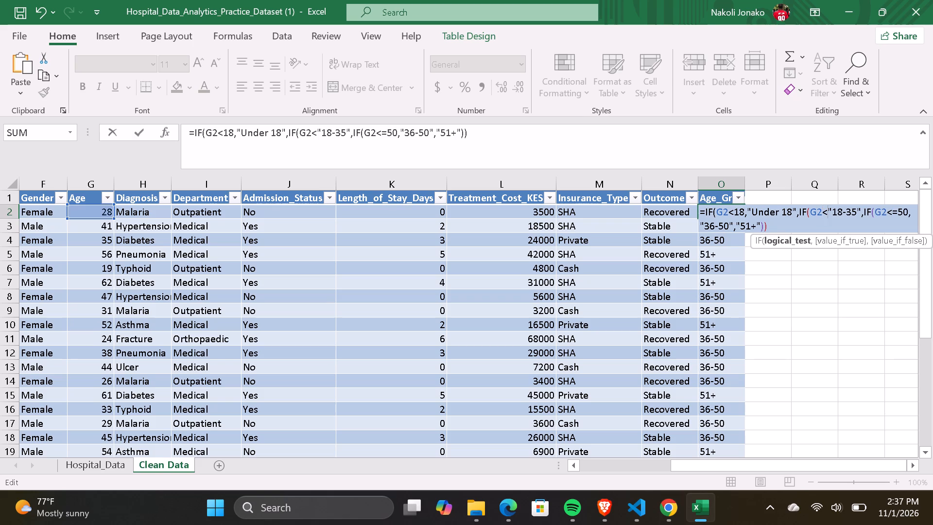
key("equal")
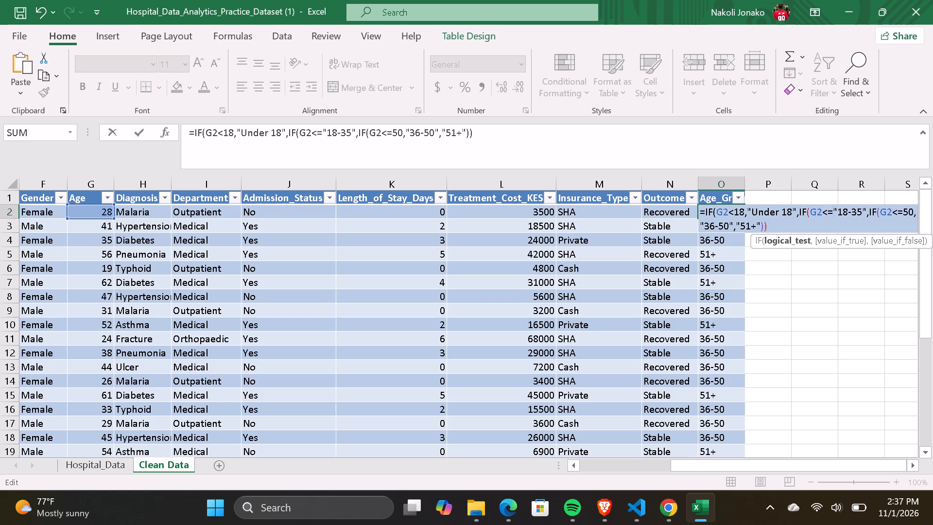
Reduce the old "18-35" text to the plain number 35 so the inserted IF tests G2<=35.
key("Right")
key("Right")
key("Right")
key("Right")
key("BackSpace")
key("BackSpace")
key("BackSpace")
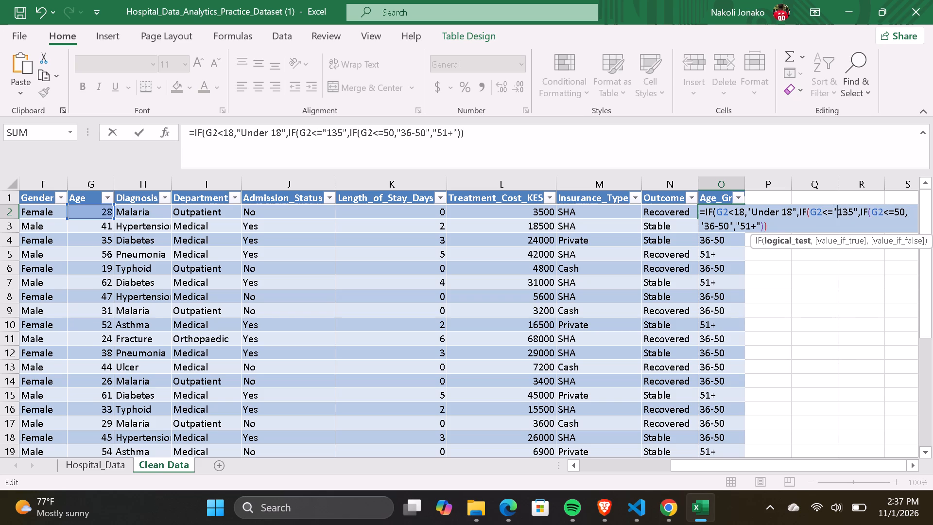
key("BackSpace")
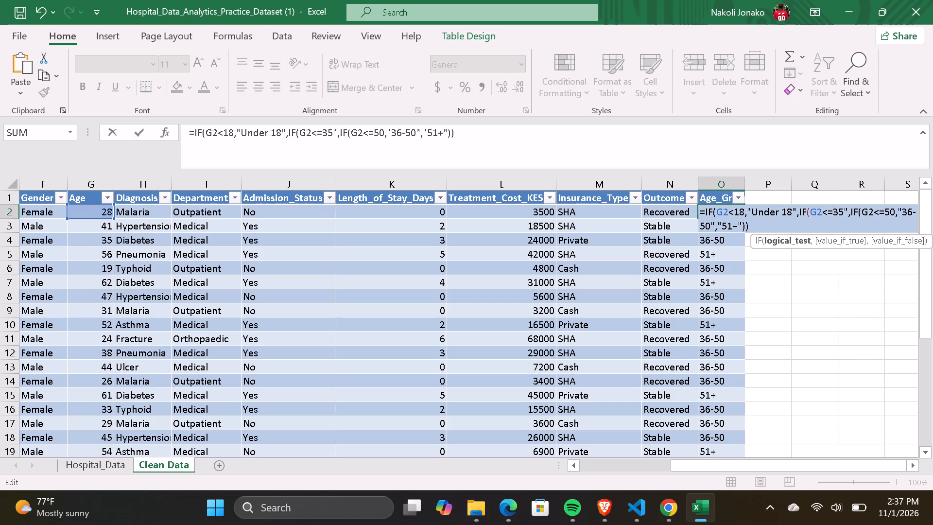
key("Right")
key("Right")
key("Right")
key("BackSpace")
key("Right")
key("BackSpace")
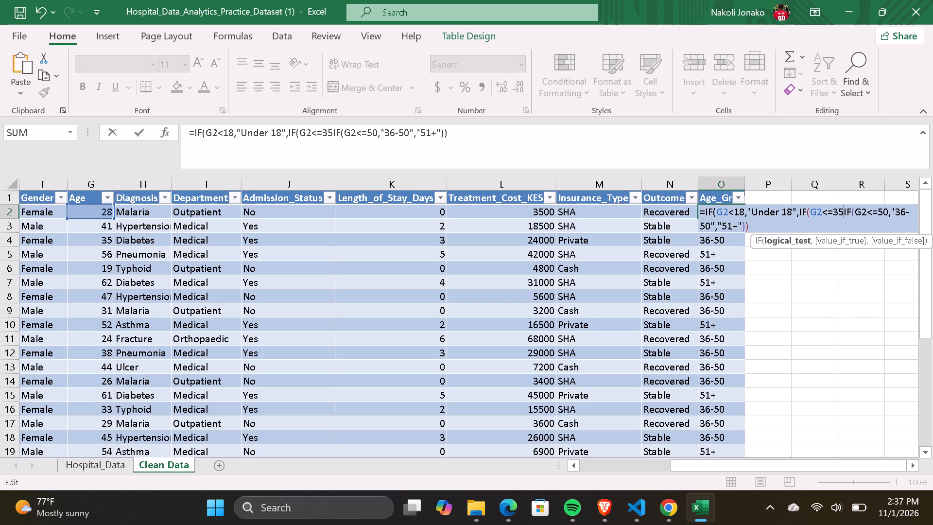
Make the inserted IF return "18-35" when G2<=35 is true.
key("comma")
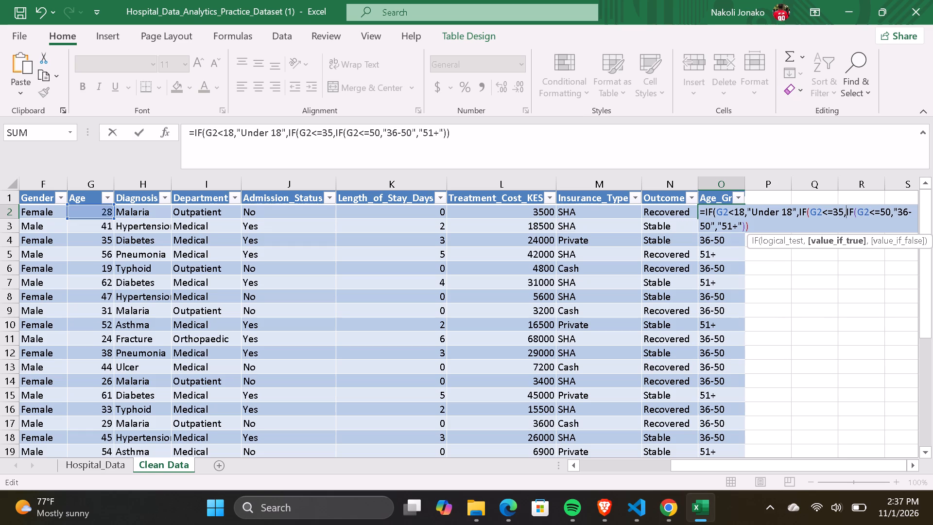
key("shift+quotedbl")
key("1")
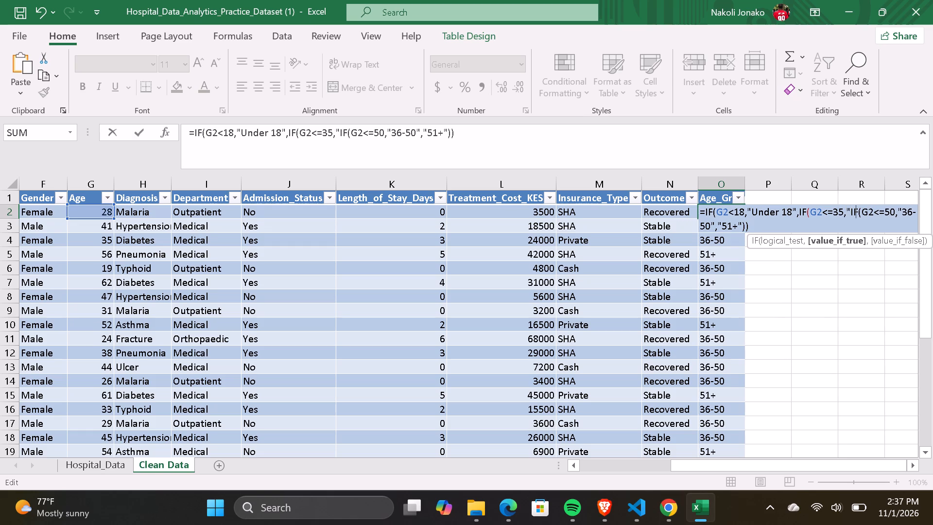
key("8")
key("equal")
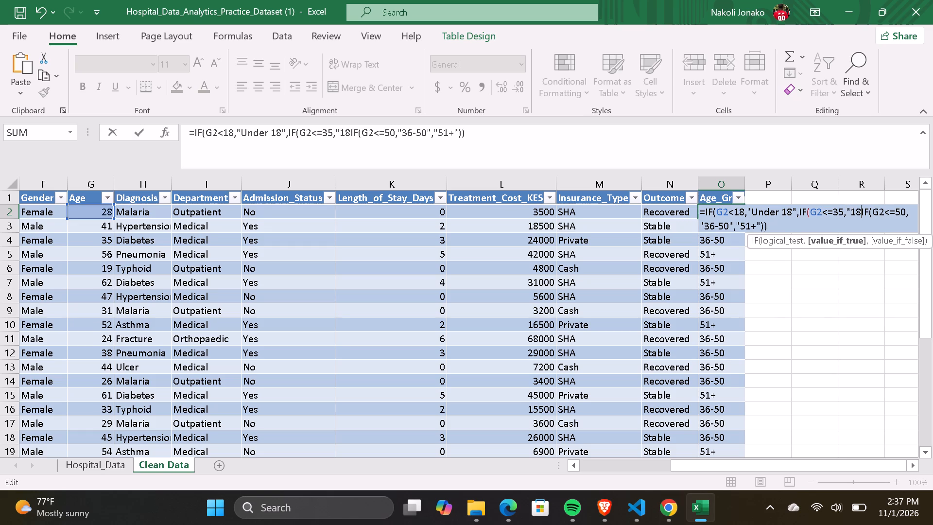
key("BackSpace")
key("minus")
type("35")
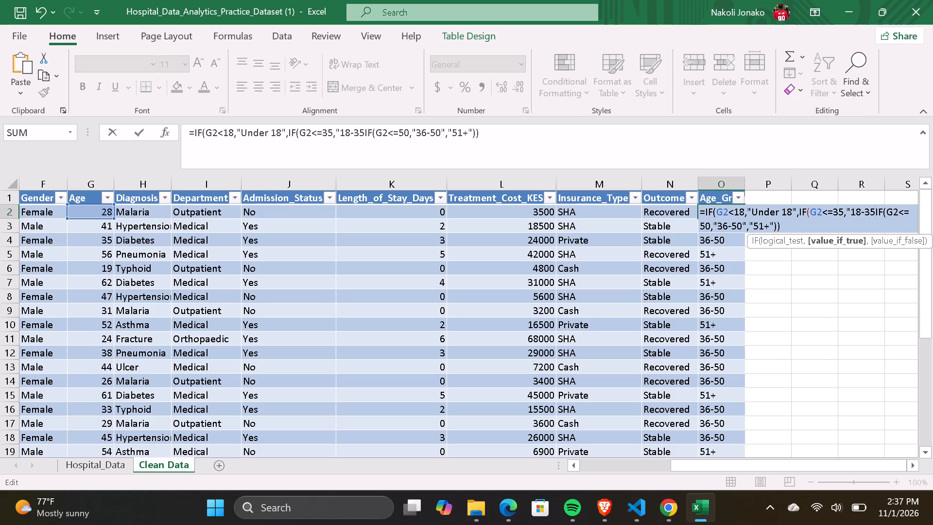
key("shift+quotedbl")
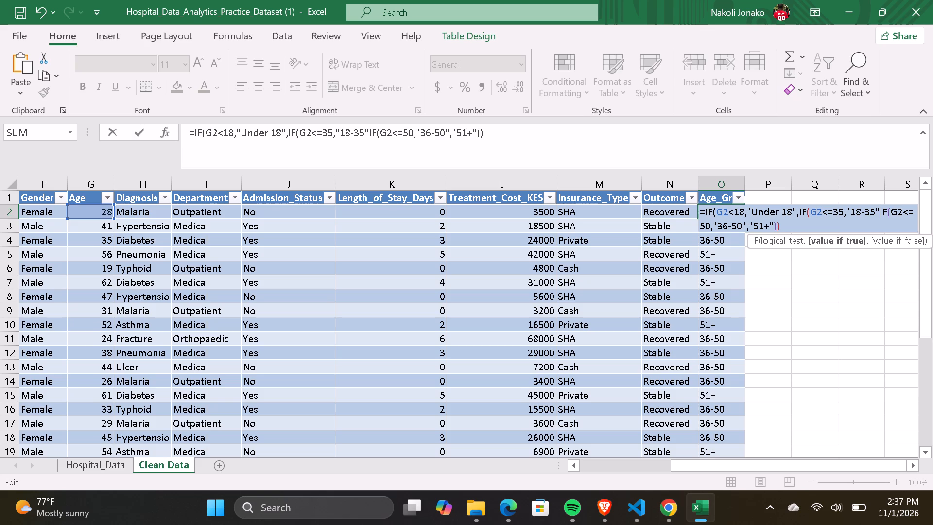
Separate "18-35" from the following IF with a comma and commit the O2 Age_Group formula, accepting the proposed closing-parenthesis correction.
key("comma")
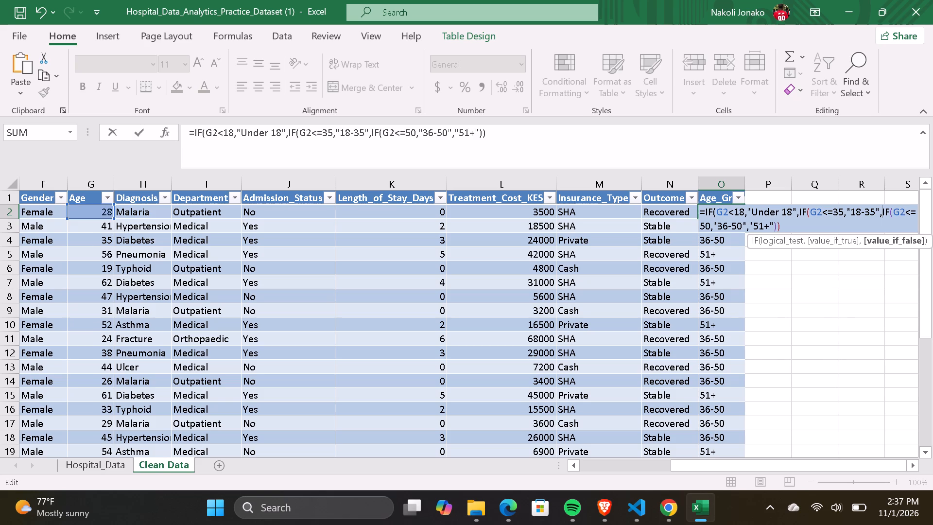
key("Right")
key("Right")
key("Right")
key("Right")
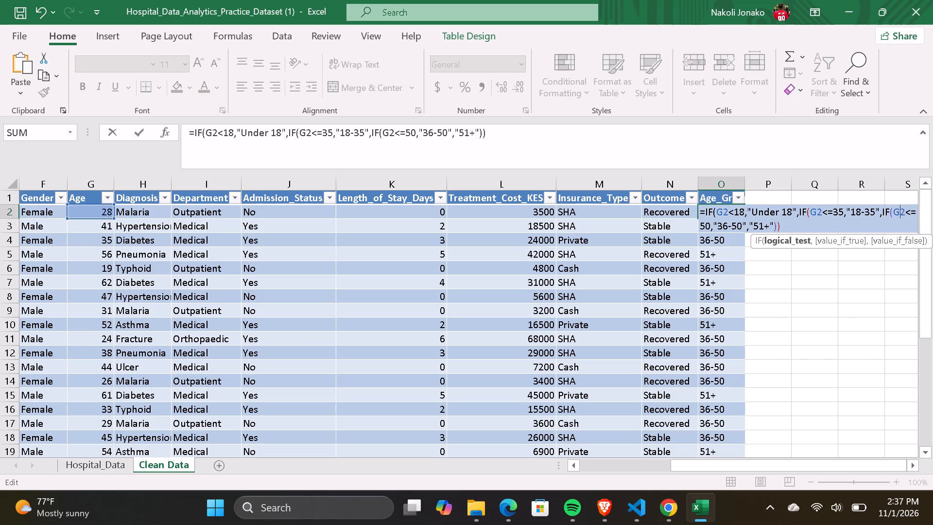
key("Right")
key("Right")
key("Right")
key("Right")
key("Right")
key("Right")
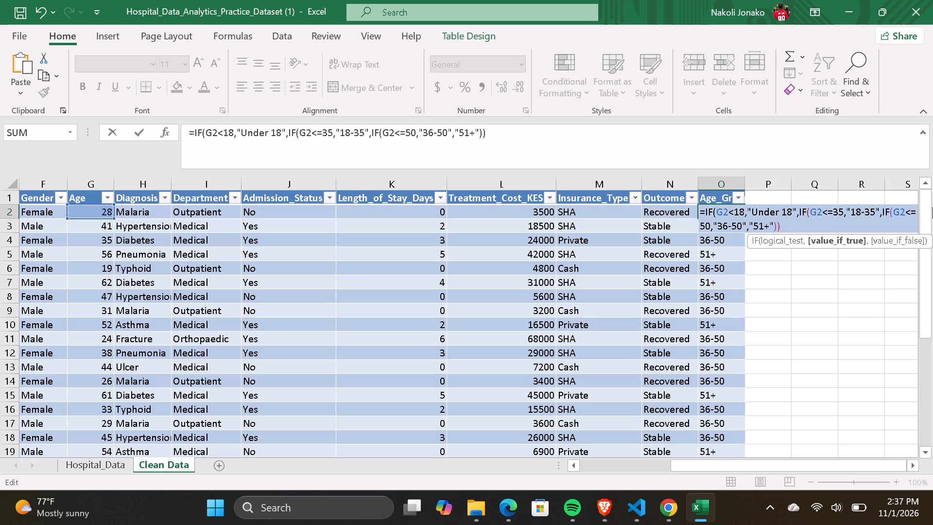
left_click(904, 210)
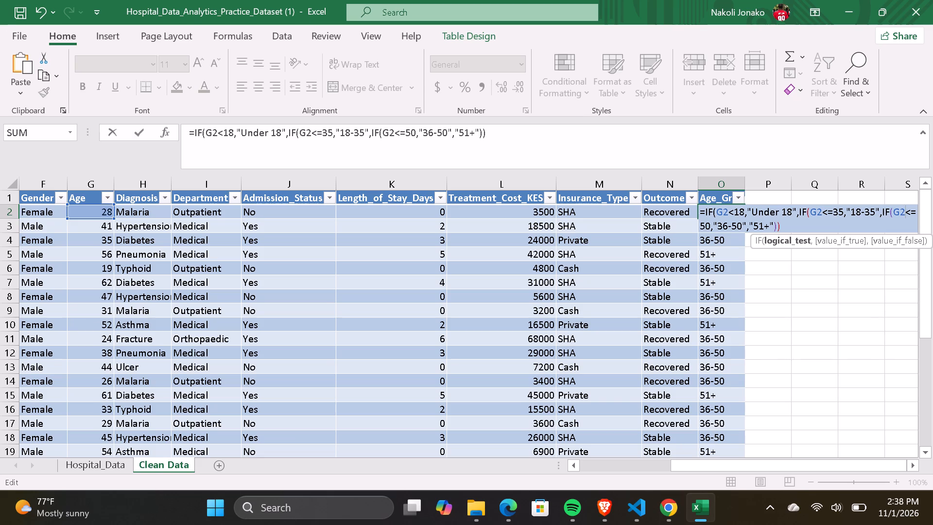
key("Return")
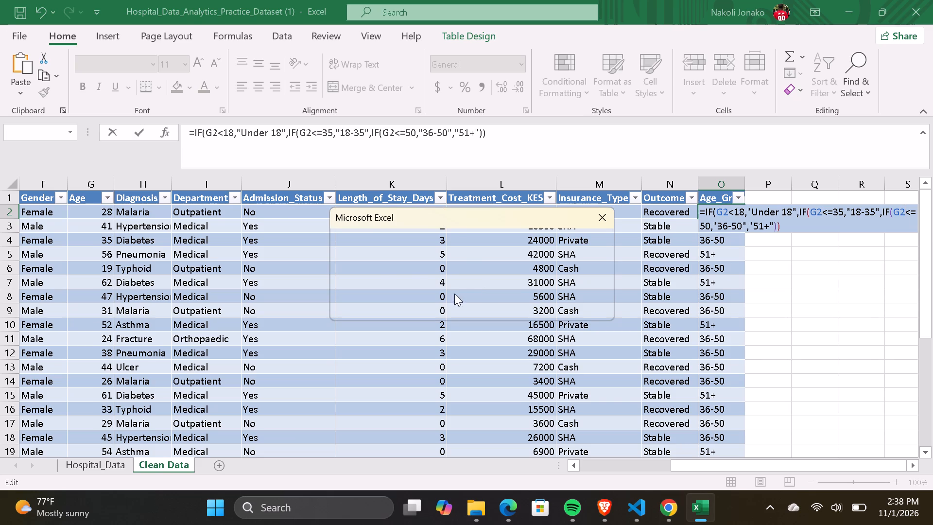
left_click(455, 308)
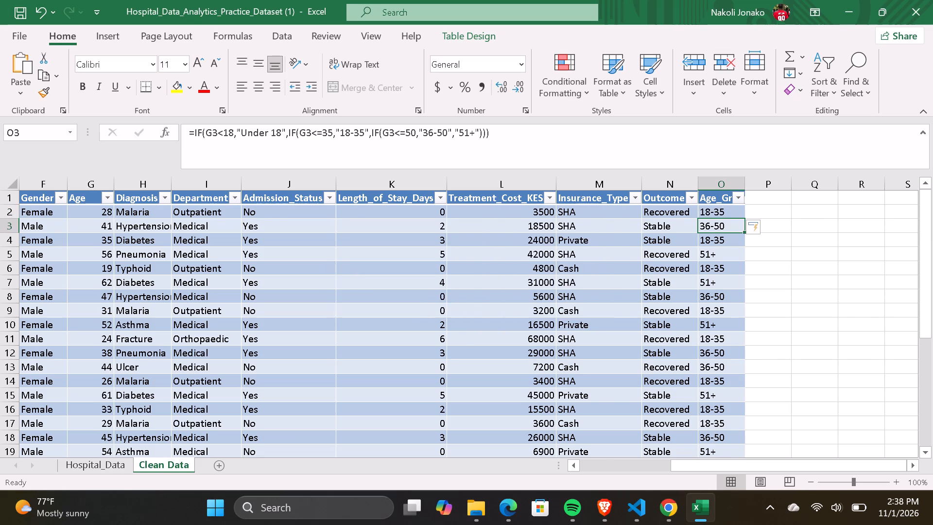
Fill the Age_Group formula from O2 down through O31, the table's last row.
left_click(730, 214)
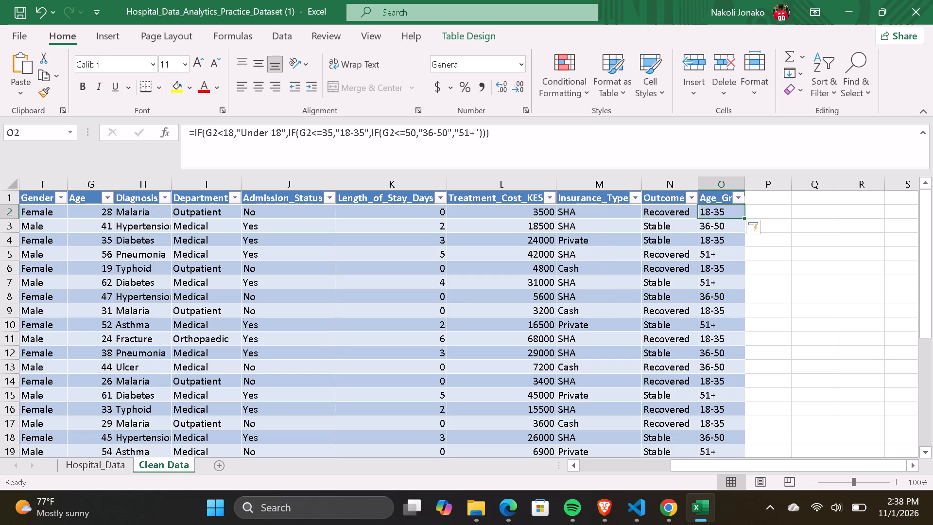
left_click(724, 229)
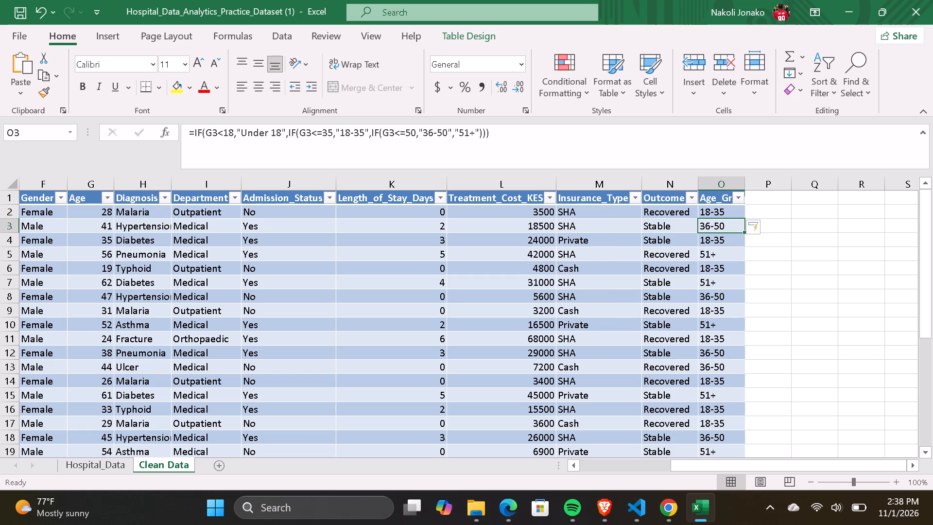
left_click(730, 211)
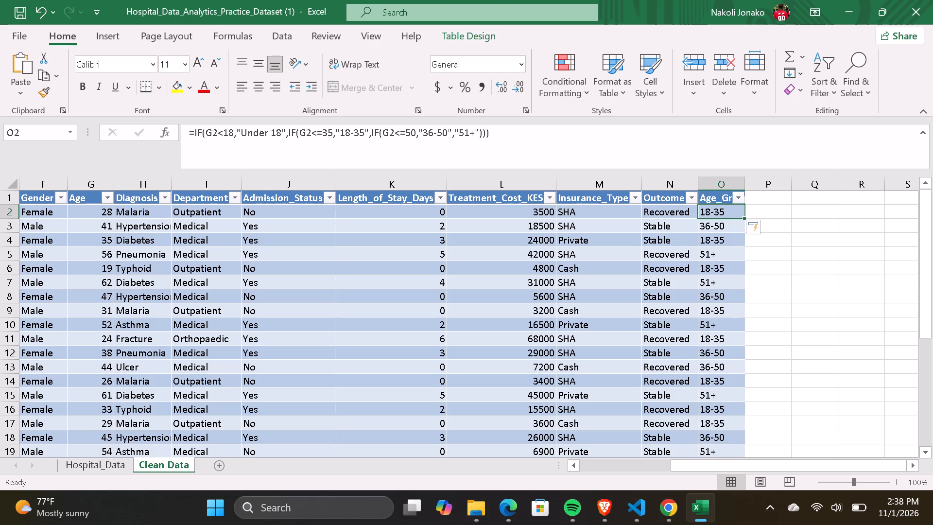
left_click_drag(743, 218, 733, 398)
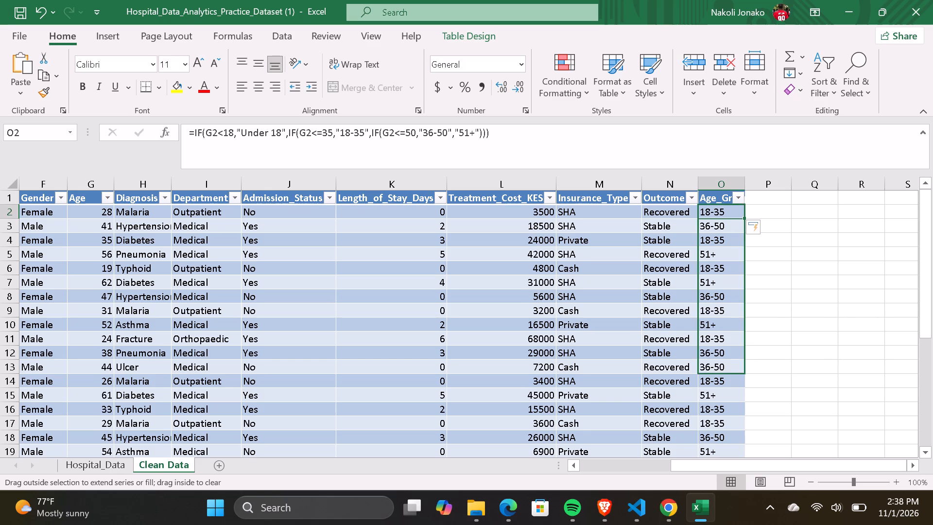
left_click_drag(733, 398, 719, 409)
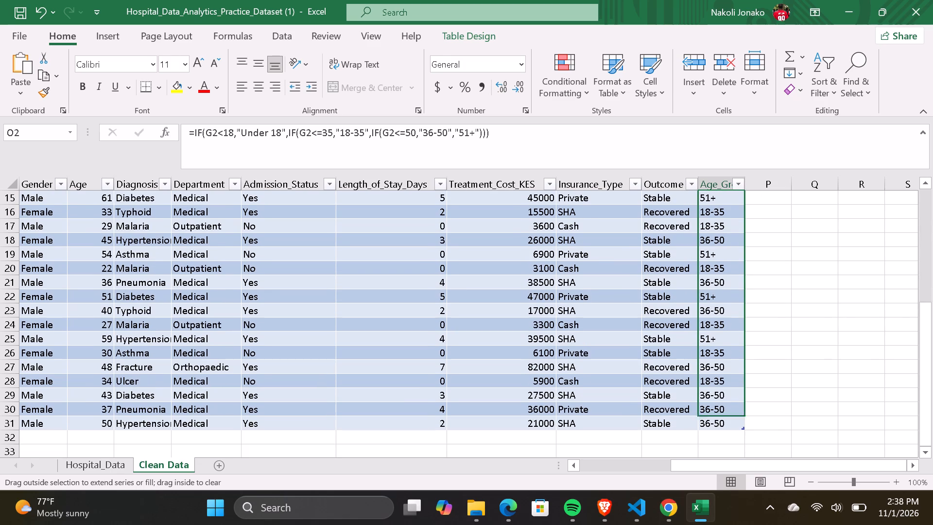
left_click_drag(719, 409, 719, 428)
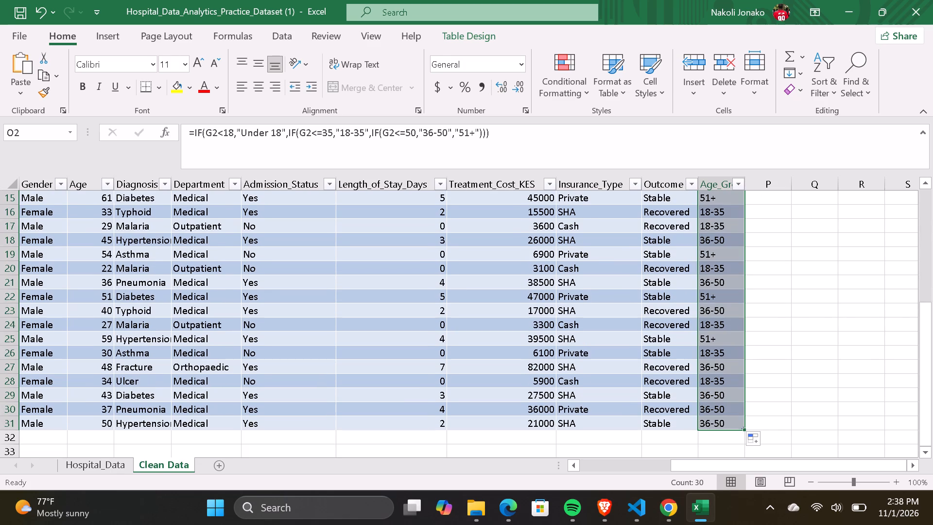
Check the Age_Group formula and its categories against the Age values throughout the table.
left_click(721, 361)
scroll(627, 370, "up", 7)
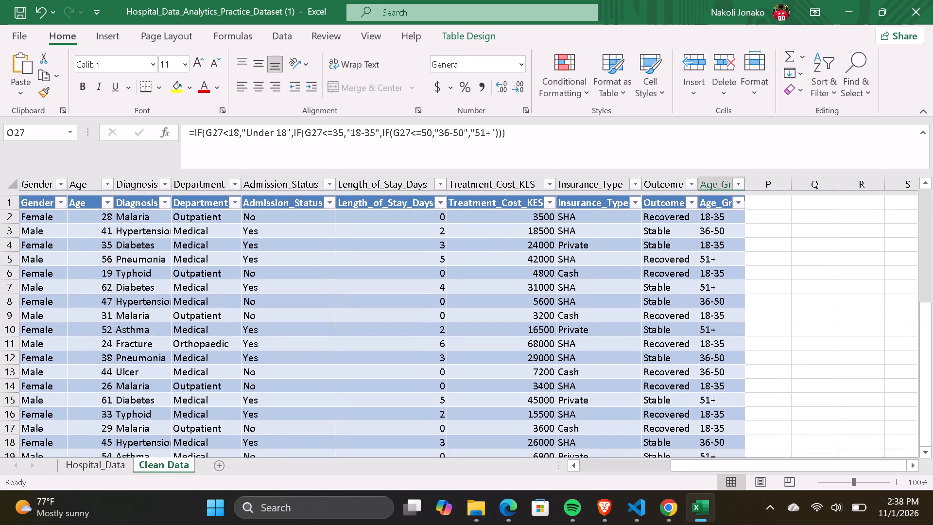
left_click(722, 215)
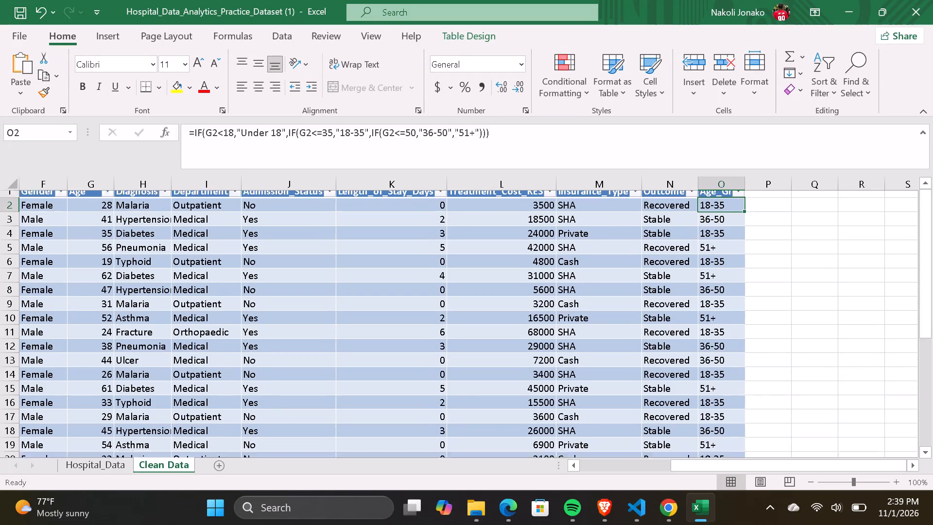
scroll(704, 311, "down", 3)
scroll(704, 311, "up", 5)
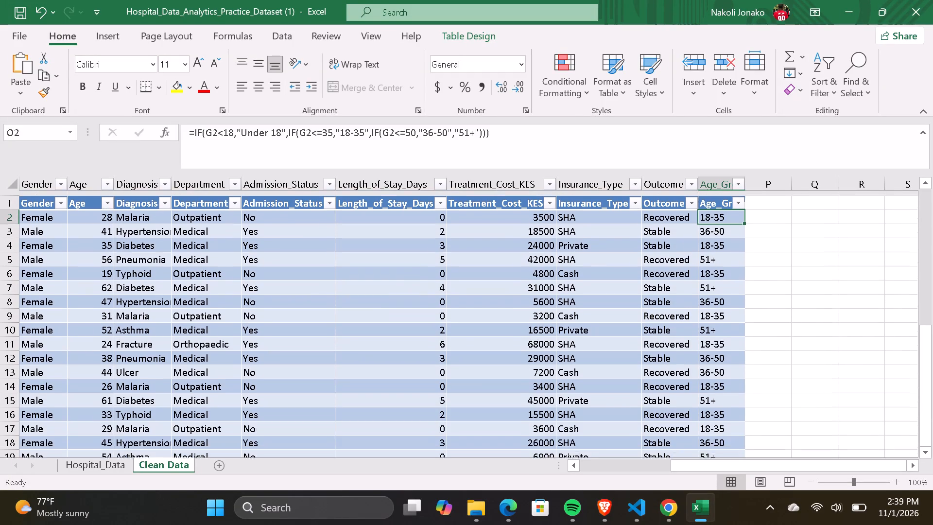
scroll(704, 311, "up", 3)
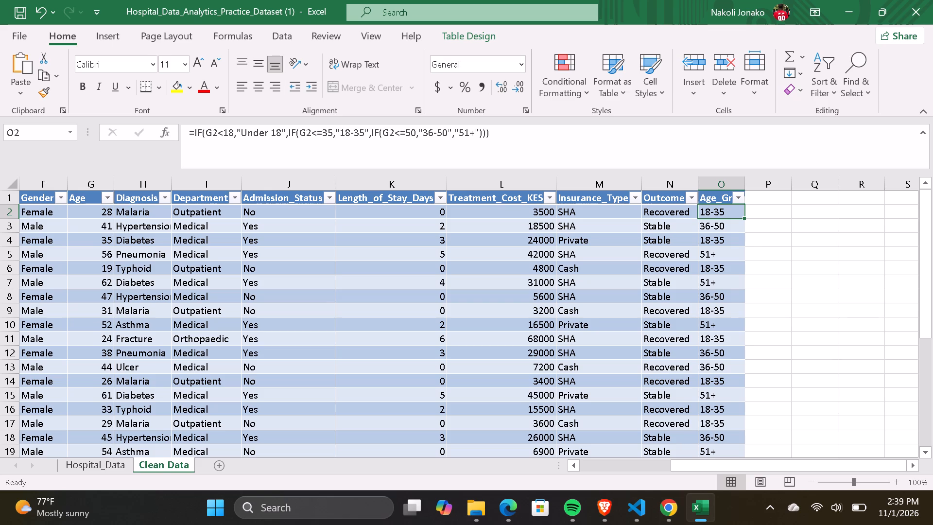
scroll(667, 386, "down", 3)
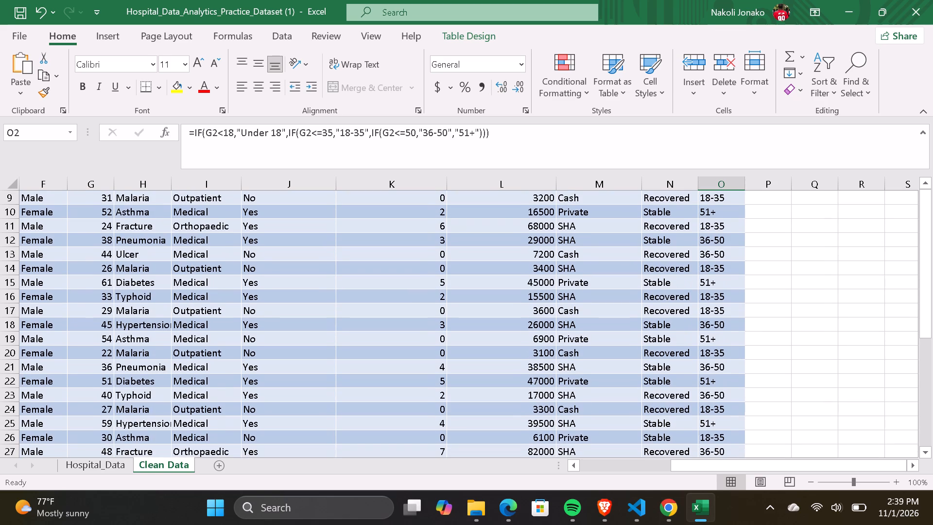
scroll(814, 326, "up", 2)
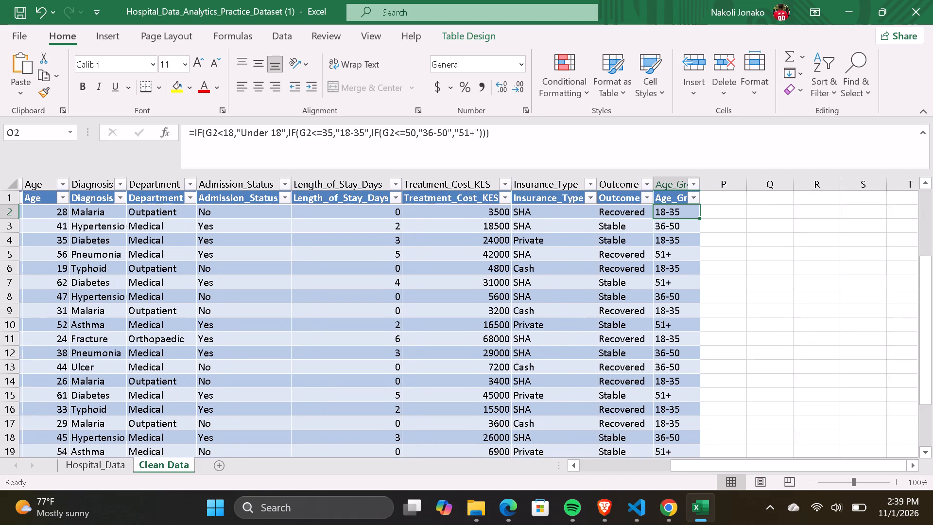
Add a new column beside Age_Group by entering the bold header Cost_Category in P1.
scroll(763, 255, "up", 4)
left_click(726, 200)
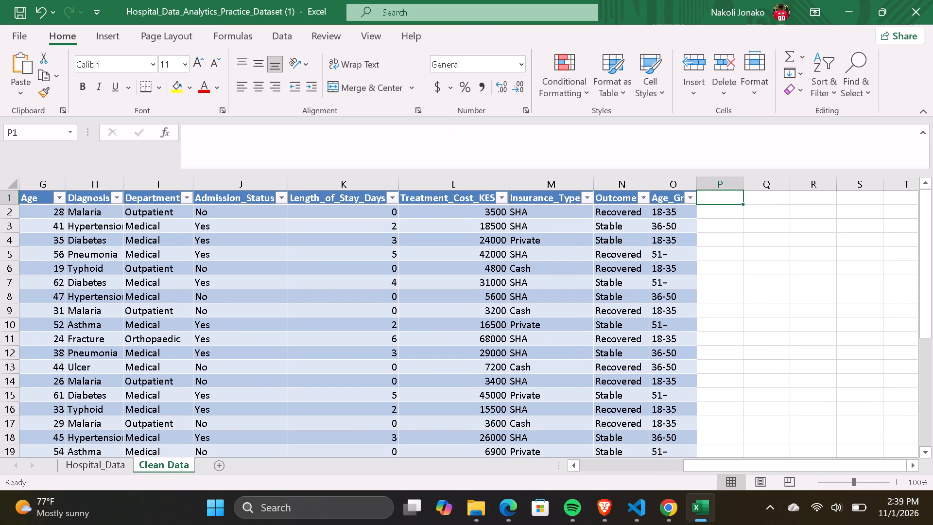
key("shift+b")
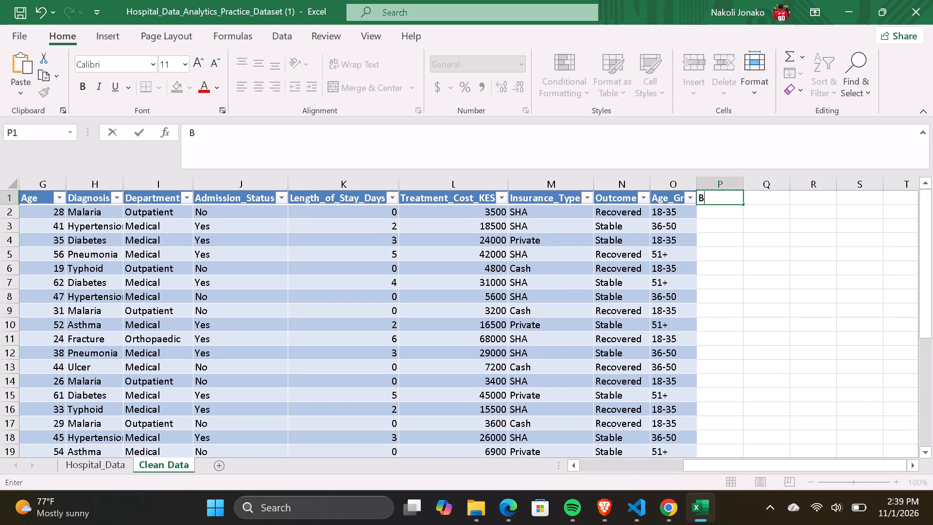
type("Cost")
key("BackSpace")
key("BackSpace")
key("BackSpace")
key("BackSpace")
key("BackSpace")
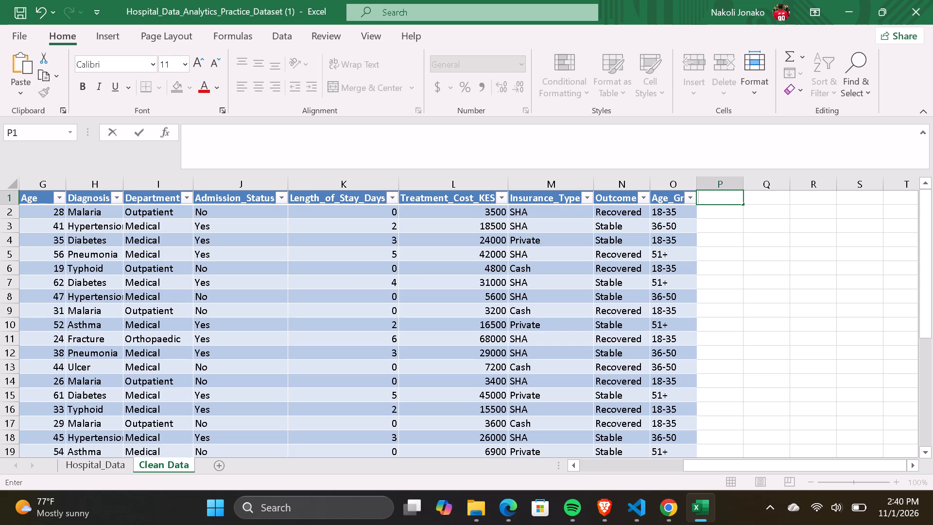
key("ctrl+b")
type("Cost")
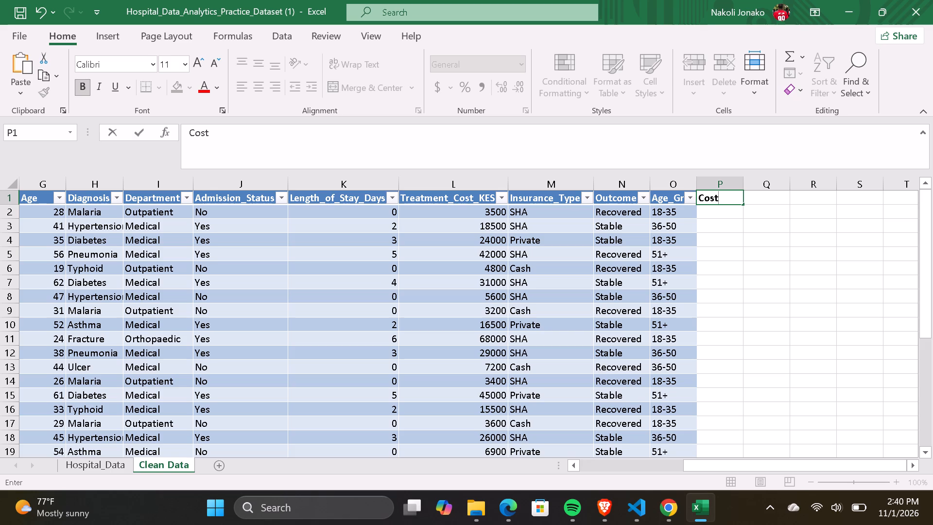
key("shift+underscore")
type("Cateh")
key("BackSpace")
key("g")
type("ory")
key("Return")
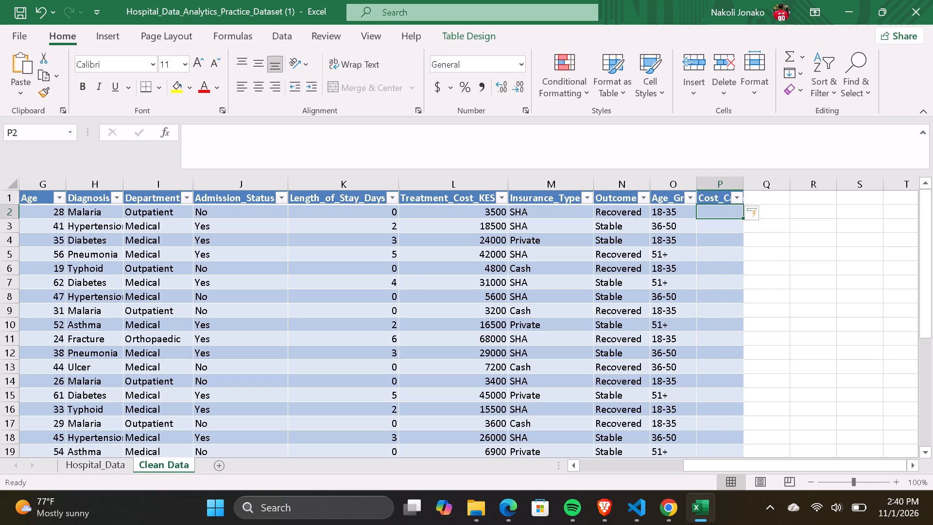
Begin the Cost_Category formula in P2 with an IF that returns "Low" when L2 is less than 5000.
key("equal")
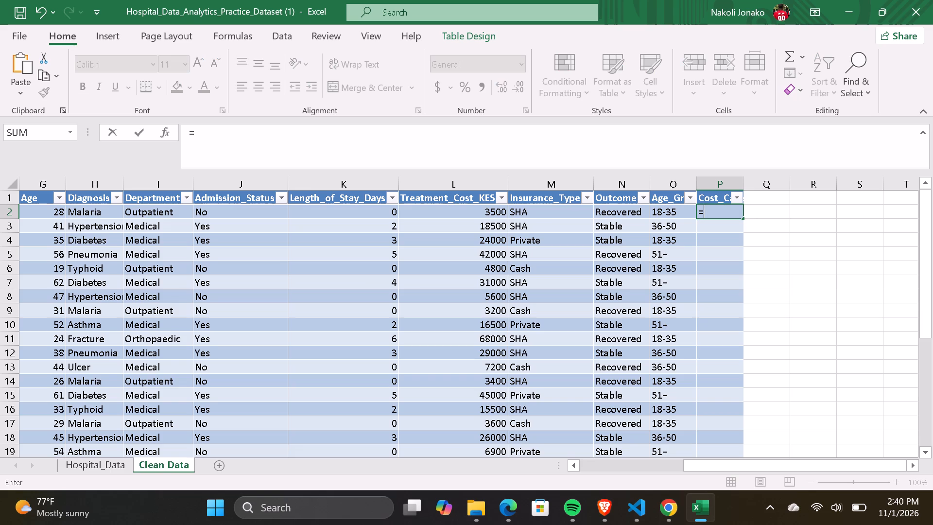
type("if")
key("Tab")
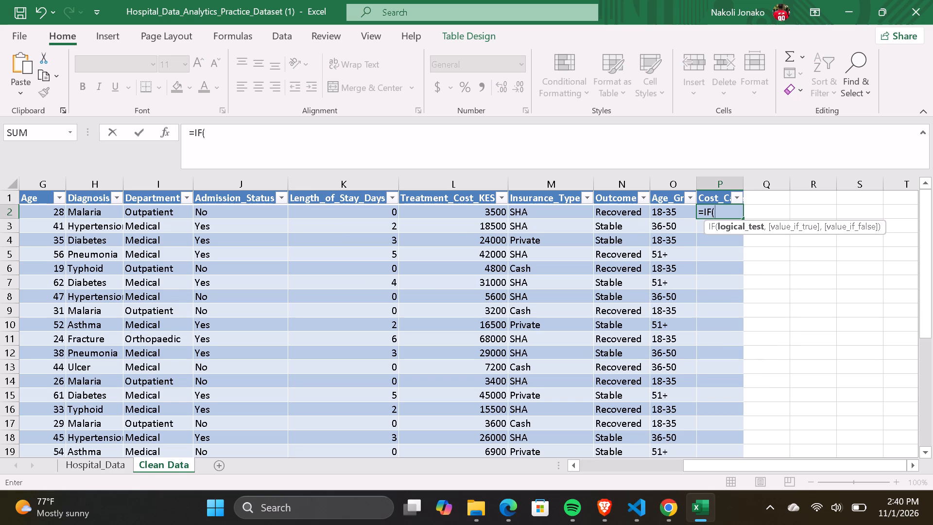
key("l")
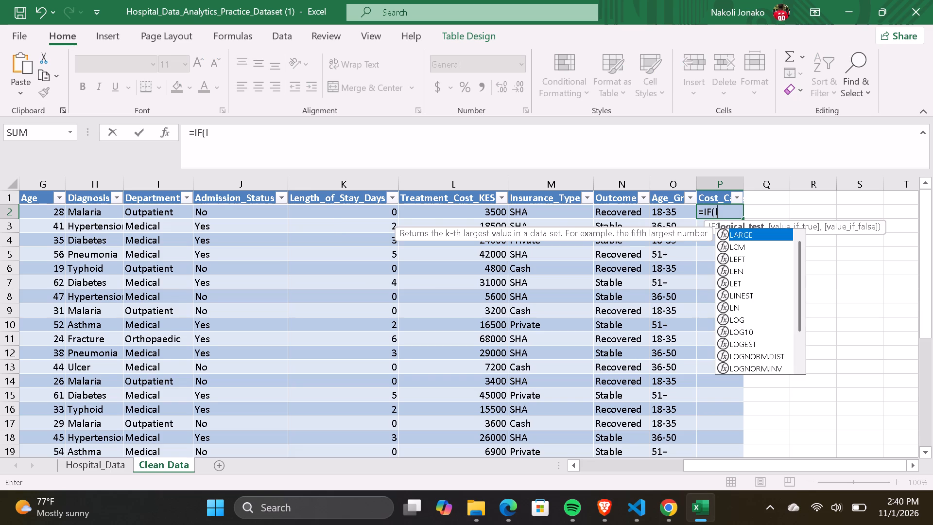
key("2")
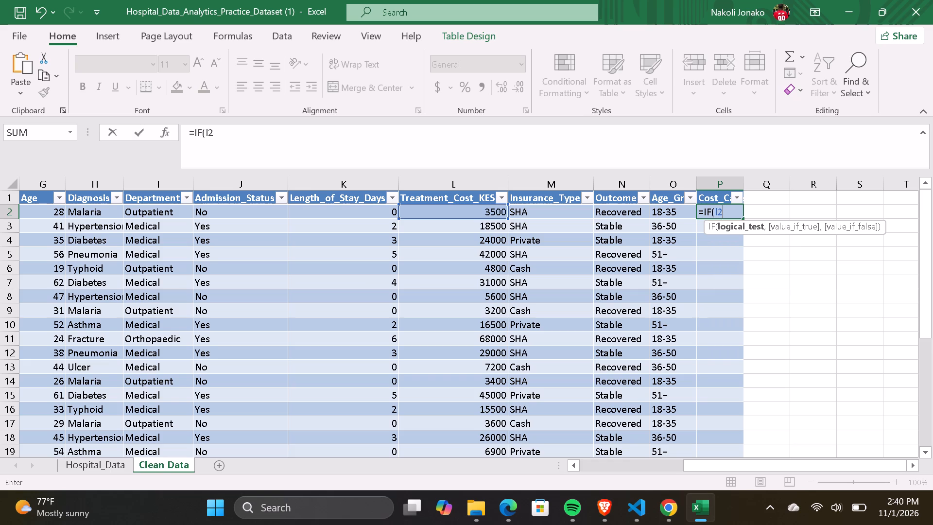
key("shift+less")
type("500")
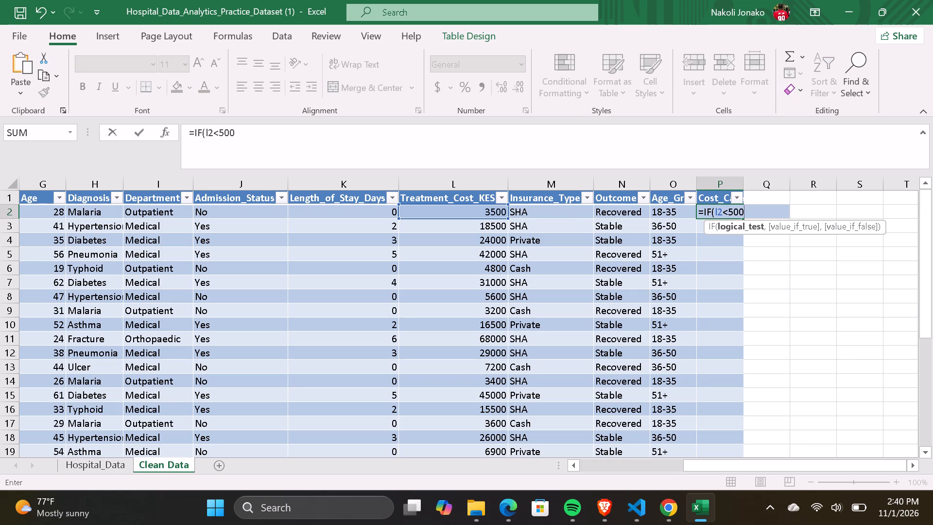
key("0")
key("comma")
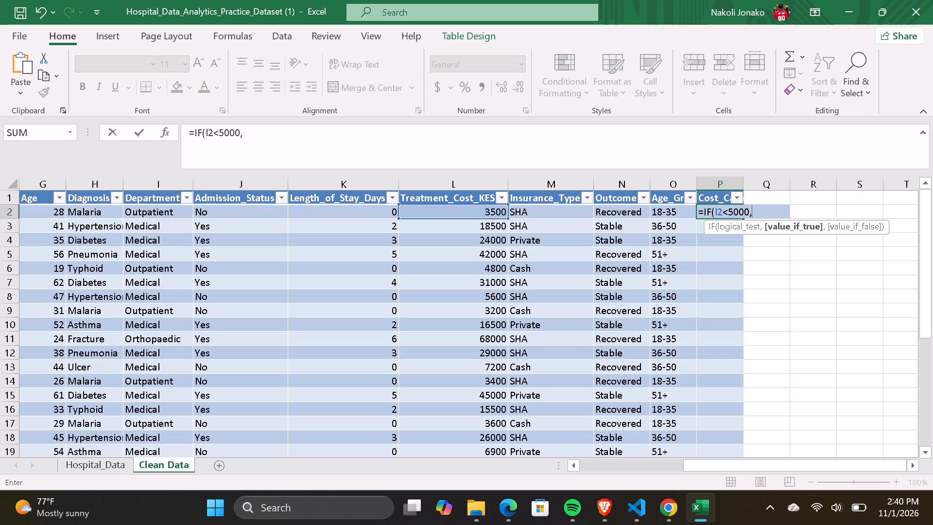
key("shift+quotedbl")
key("shift+l")
type("ow")
key("shift+quotedbl")
key("comma")
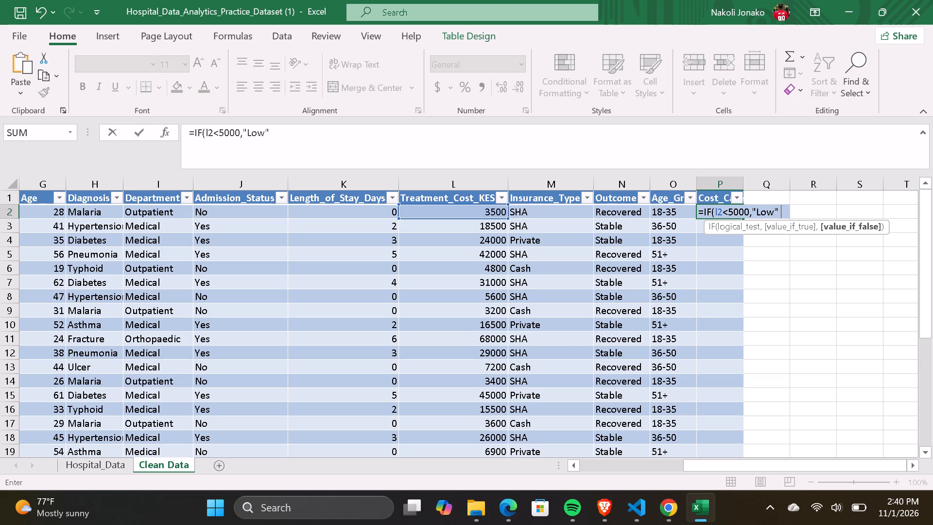
Nest a second IF as the P2 formula's false value, returning "Medium" when L2 is less than 25000.
key("shift+i")
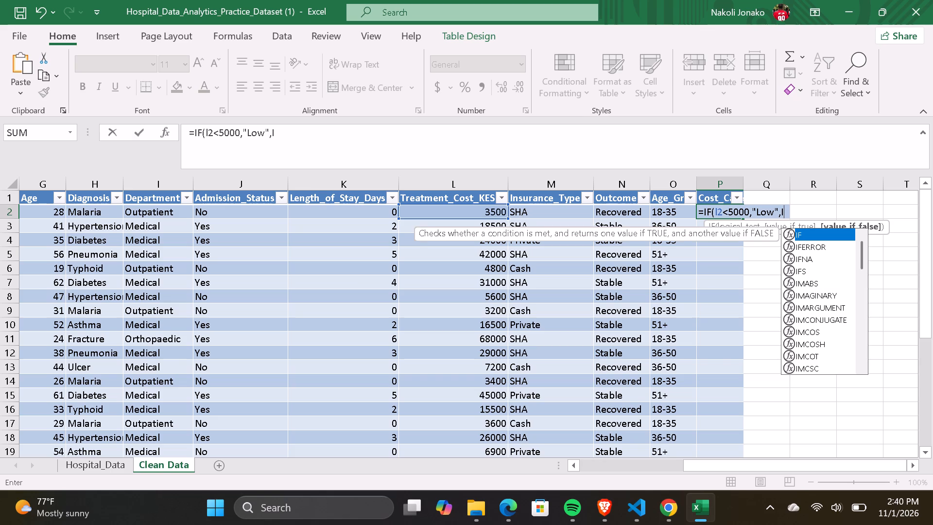
key("Tab")
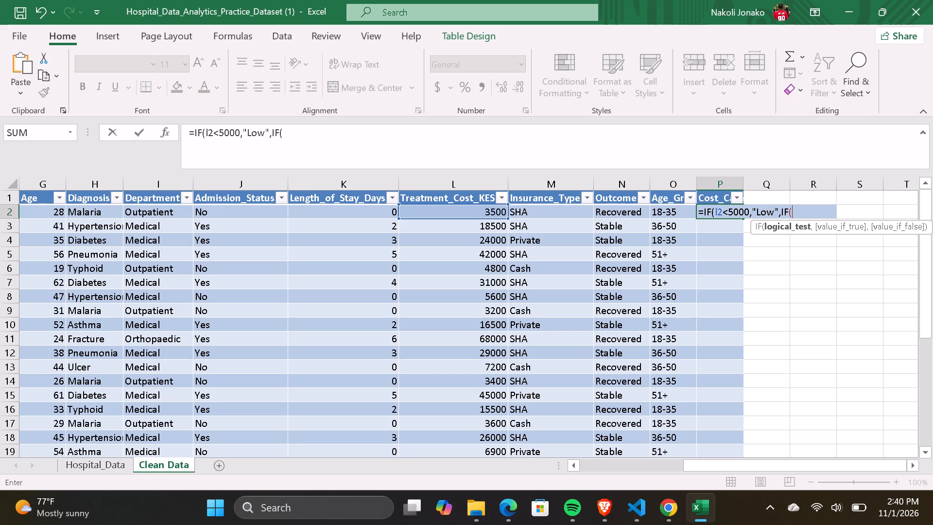
type("L2")
key("shift+less")
key("2")
type("50")
type("00")
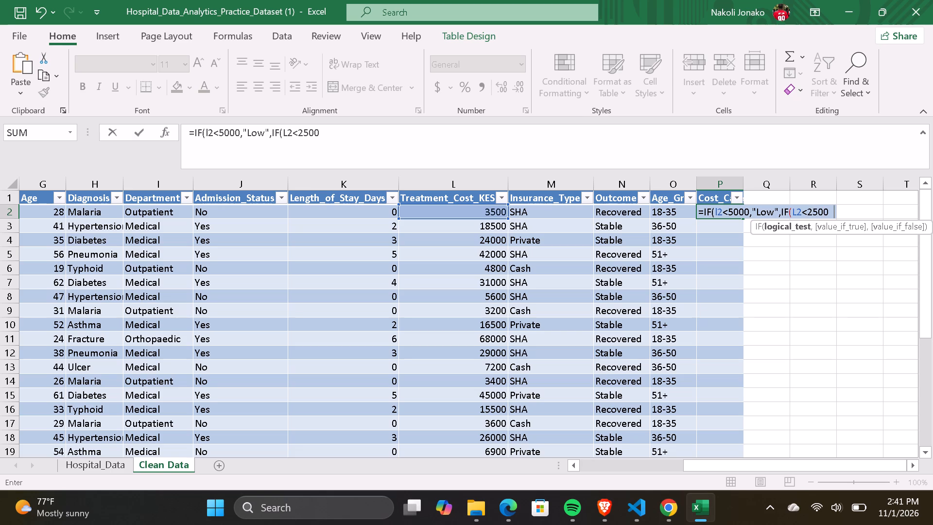
key("comma")
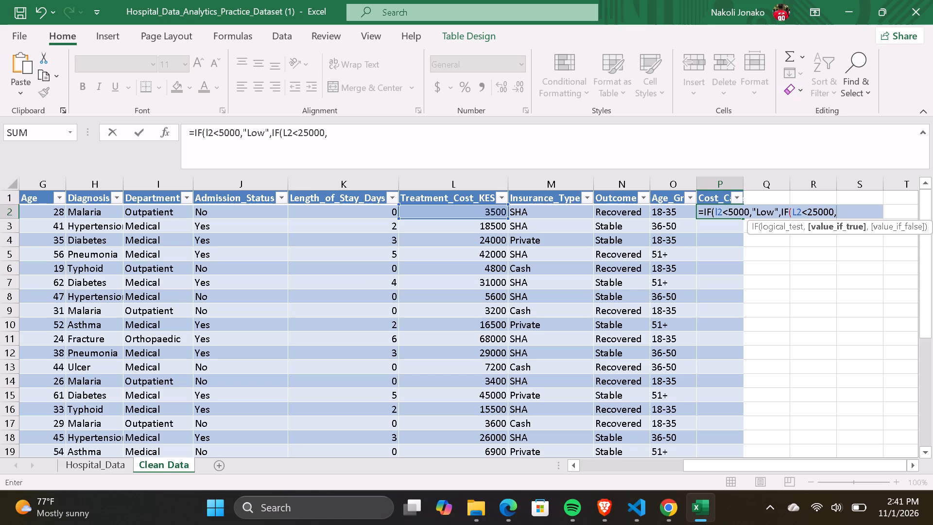
key("shift+quotedbl")
key("shift+m")
type("ediu")
key("m")
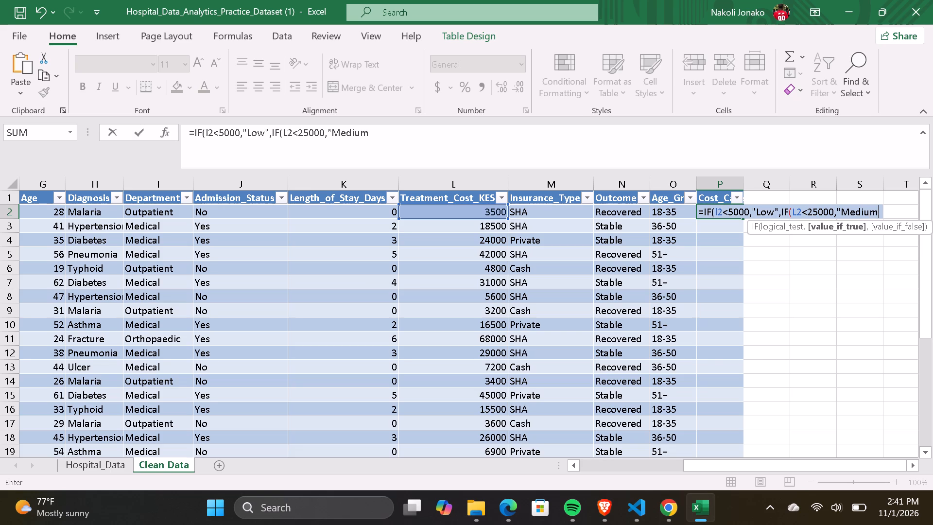
key("shift+colon")
key("BackSpace")
key("shift+quotedbl")
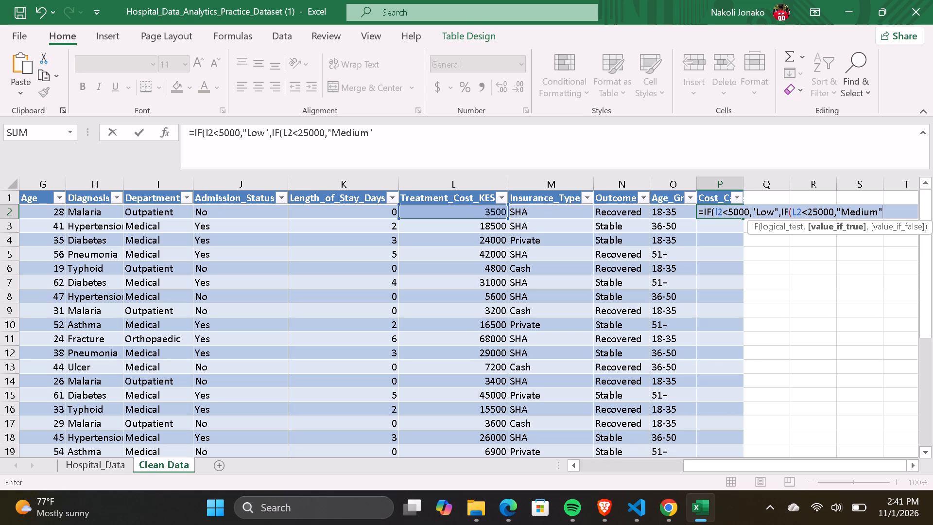
key("comma")
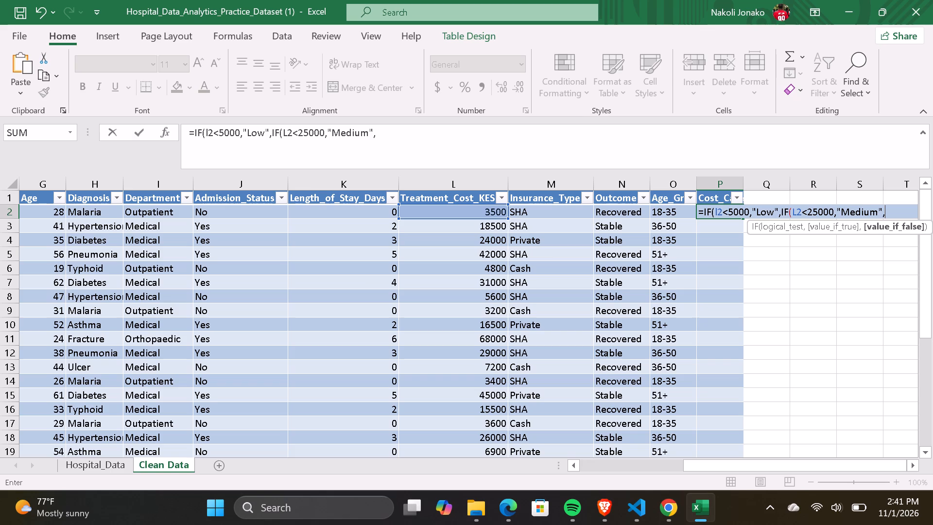
Complete the nested IF in P2 with "High" as its false value and commit the formula, accepting the proposed closing-parenthesis correction.
key("shift+quotedbl")
type("High")
key("shift+quotedbl")
key("Return")
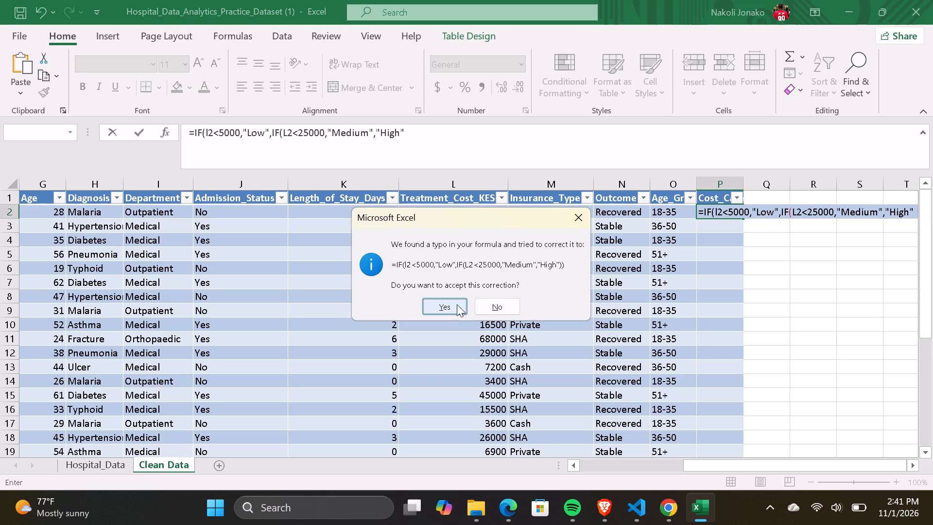
left_click(445, 308)
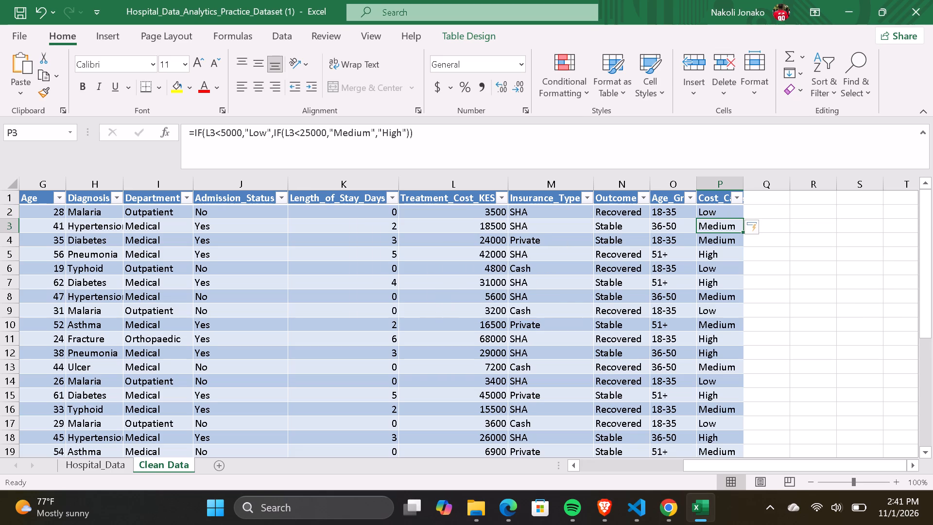
Check the Cost_Category formula and its categories against the Treatment_Cost_KES values throughout the table.
scroll(711, 392, "up", 1)
scroll(711, 392, "down", 2)
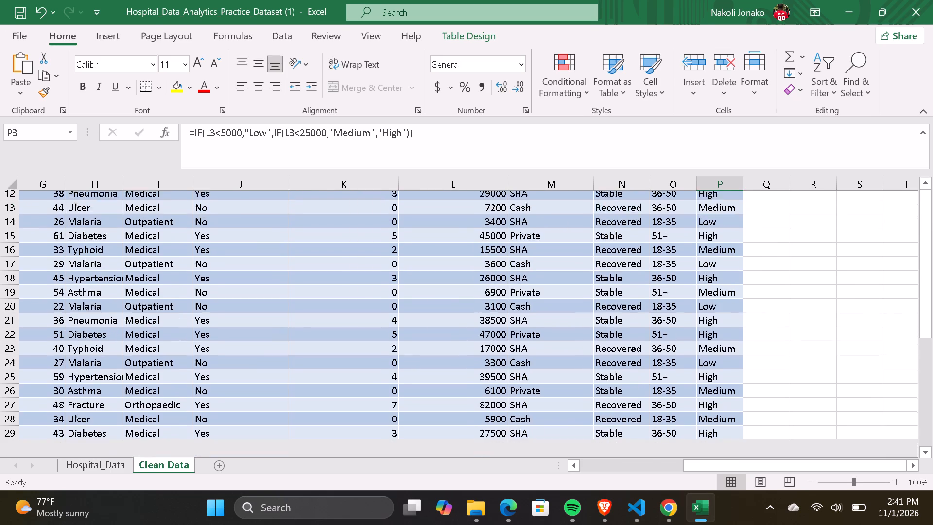
scroll(711, 392, "down", 4)
scroll(711, 392, "up", 4)
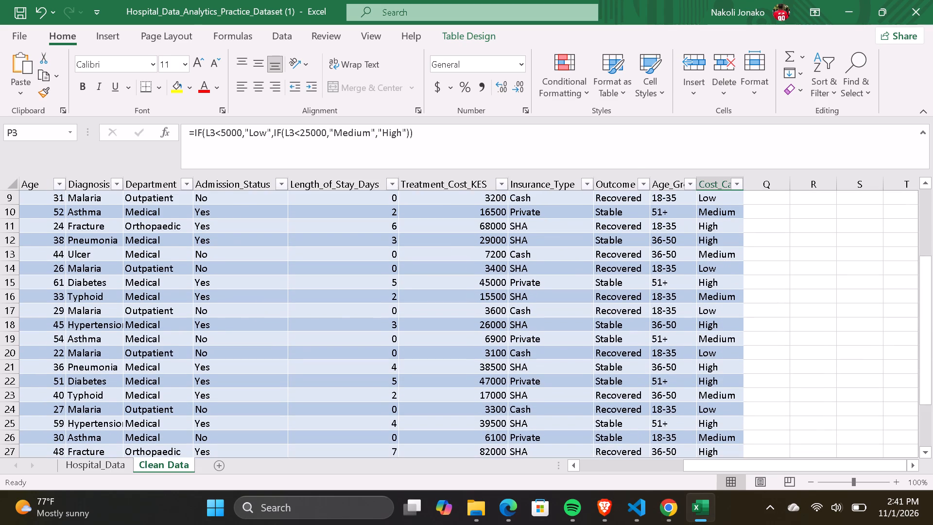
left_click(717, 318)
scroll(717, 318, "up", 2)
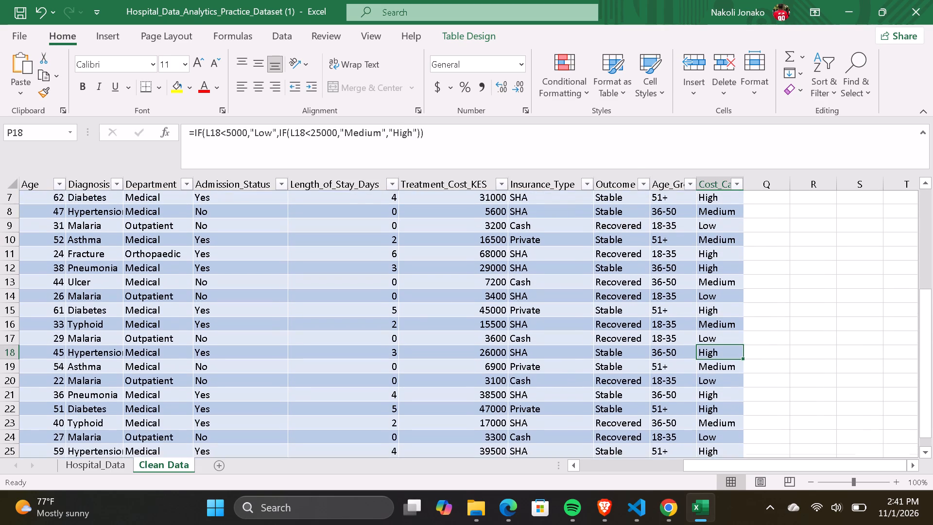
scroll(717, 318, "up", 6)
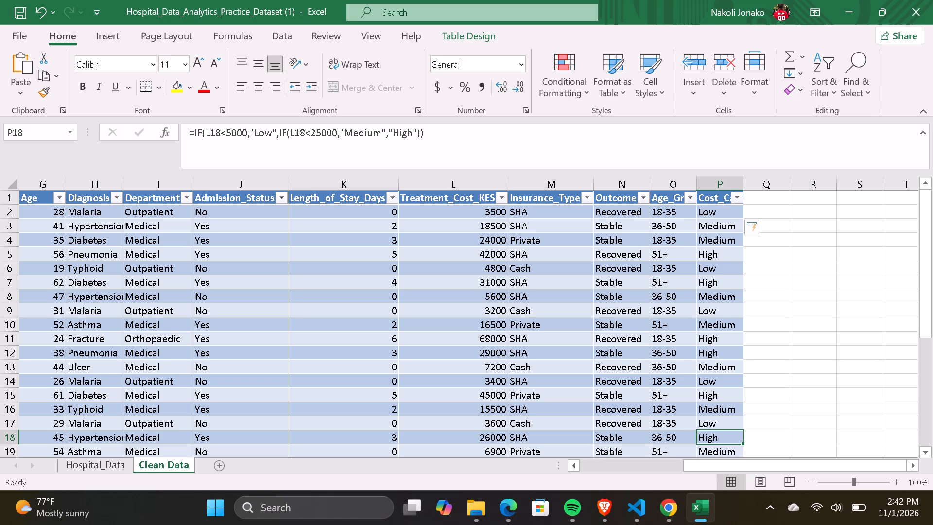
left_click(720, 213)
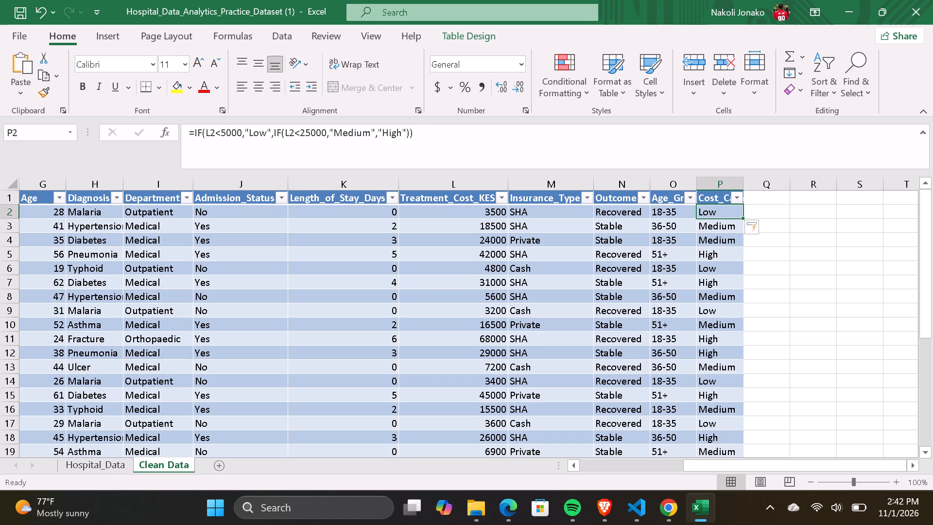
Add a new blank worksheet after the Clean Data sheet.
left_click(219, 464)
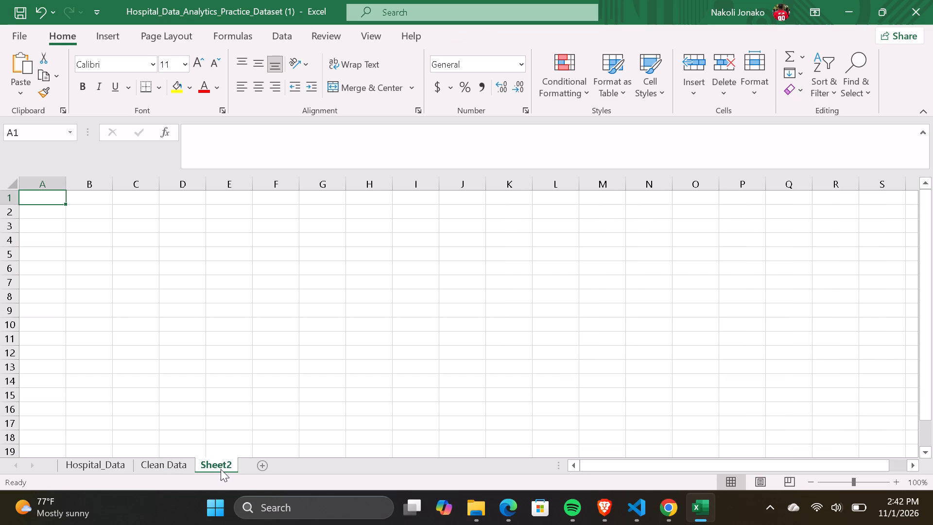
Rename the new blank worksheet as Summary.
double_click(222, 467)
key("BackSpace")
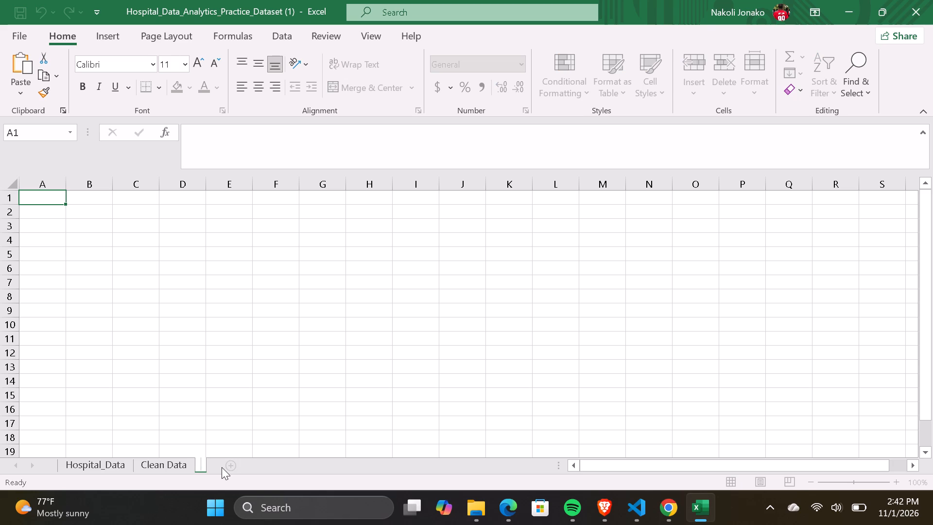
type("Summar")
key("y")
key("Return")
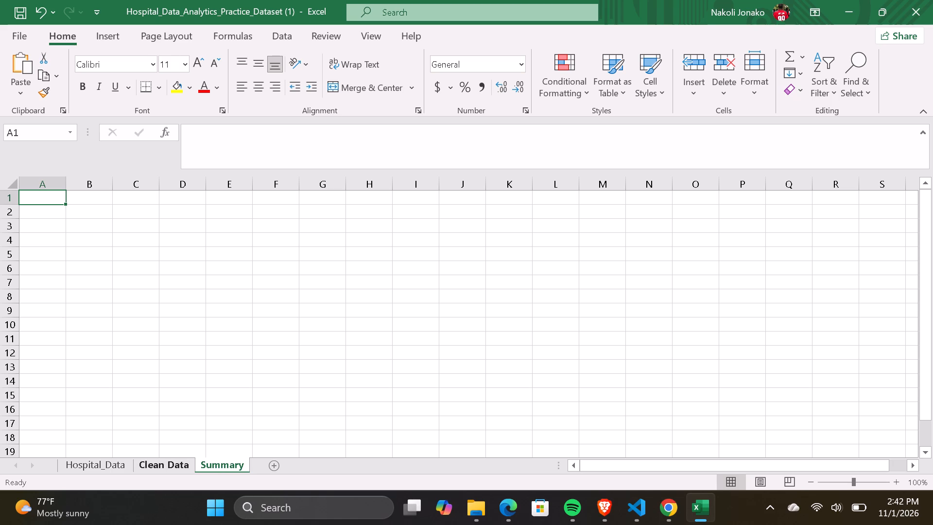
Format cell A1 of the Summary sheet as bold with font size 12.
key("ctrl+b")
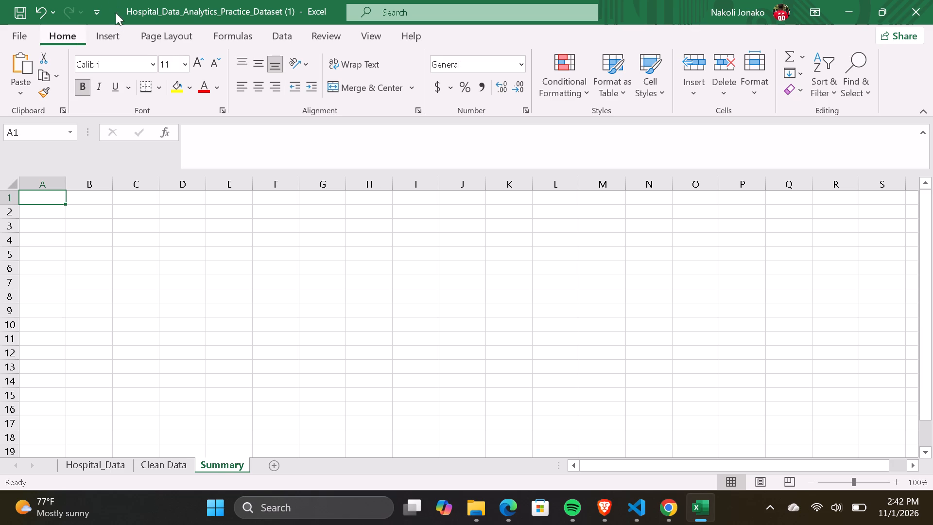
left_click(185, 65)
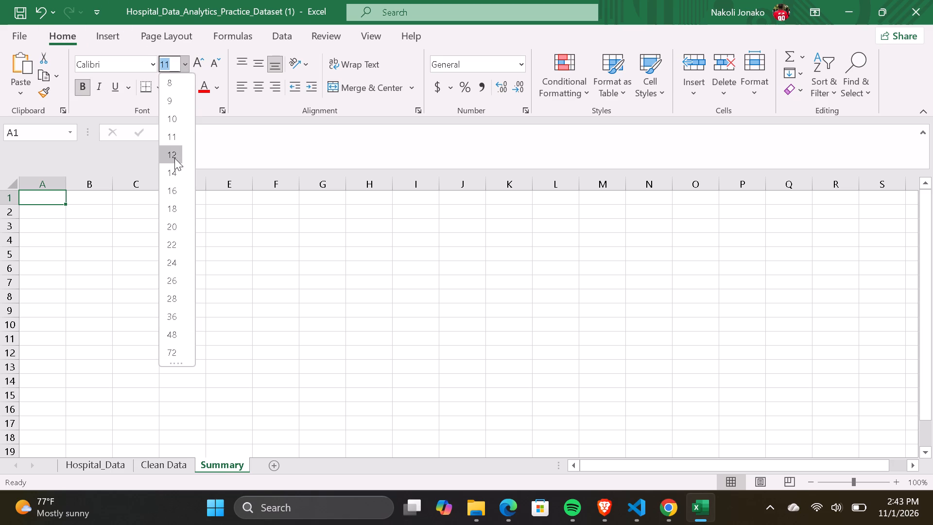
left_click(172, 163)
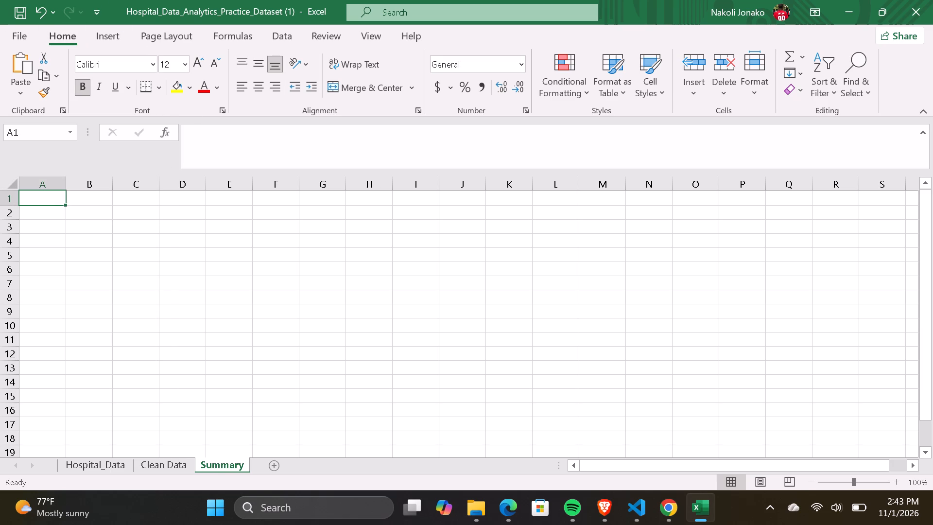
Enter the title "HOSPITAL DATA ANALYSIS - SUMMARY" in cell A1.
type("HOD")
key("shift+BackSpace")
type("SPITAL")
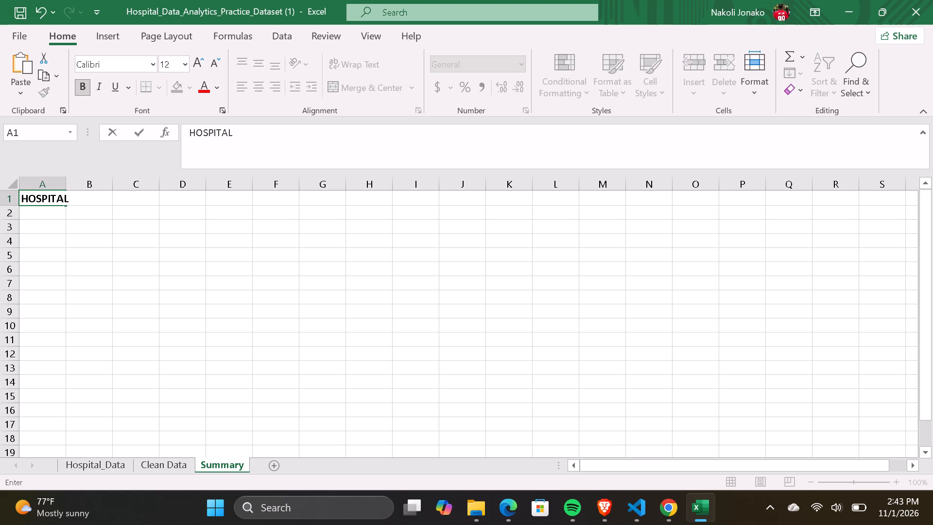
key("space")
type("DATA")
key("space")
type("A")
type("NALYSIS")
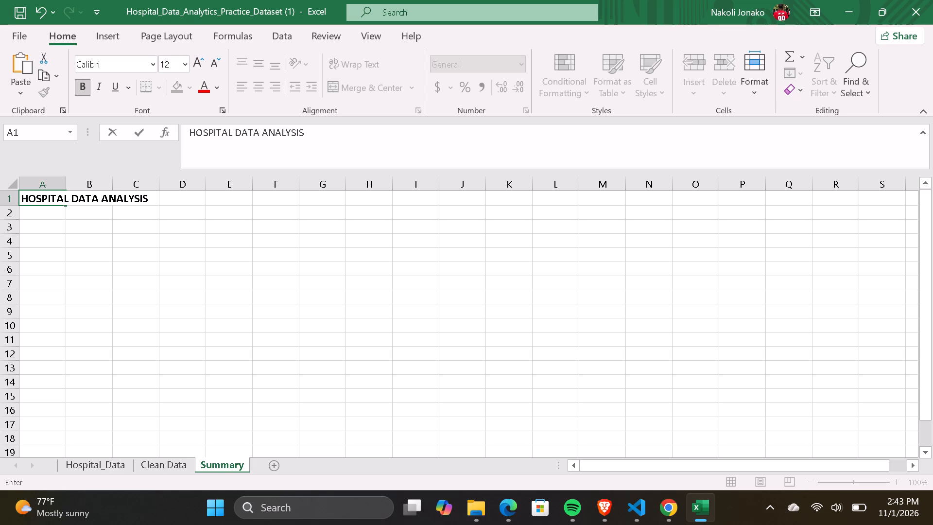
key("equal")
key("BackSpace")
key("minus")
key("BackSpace")
key("space")
key("minus")
key("space")
type("SUMMARY")
key("Return")
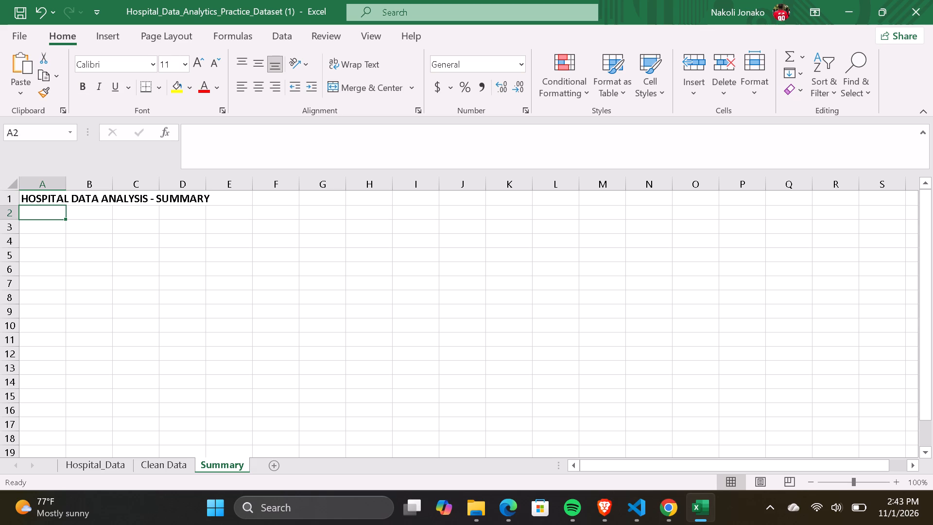
Enter the label "Total Patients" in bold in cell A3, leaving row 2 blank.
key("Down")
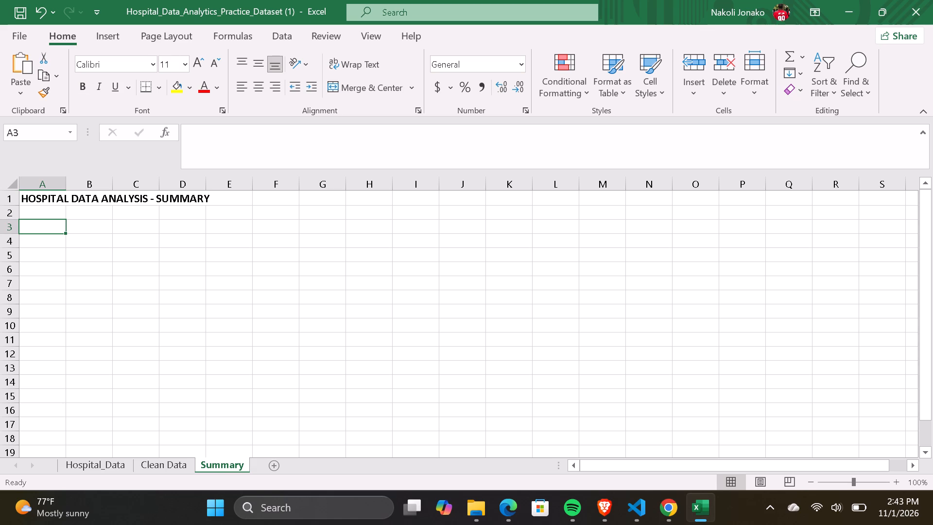
type("TP")
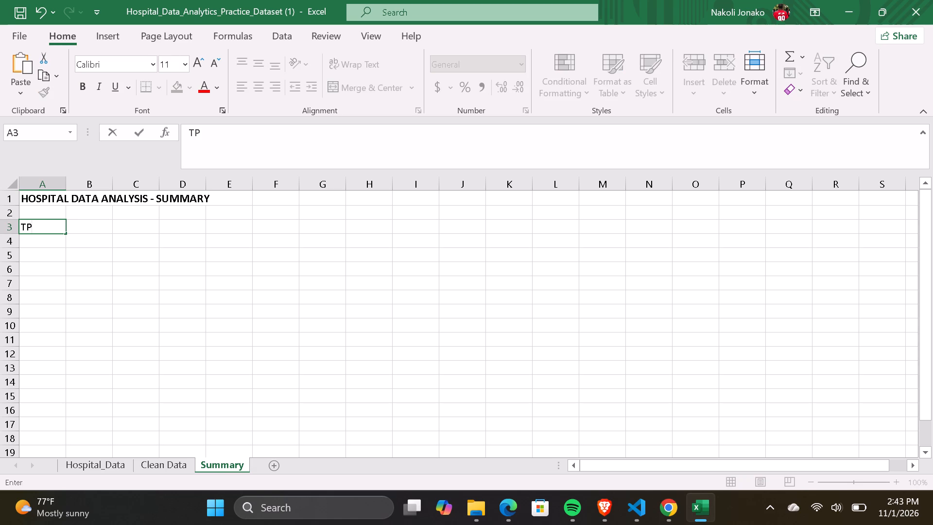
key("shift+BackSpace")
key("BackSpace")
key("ctrl+b")
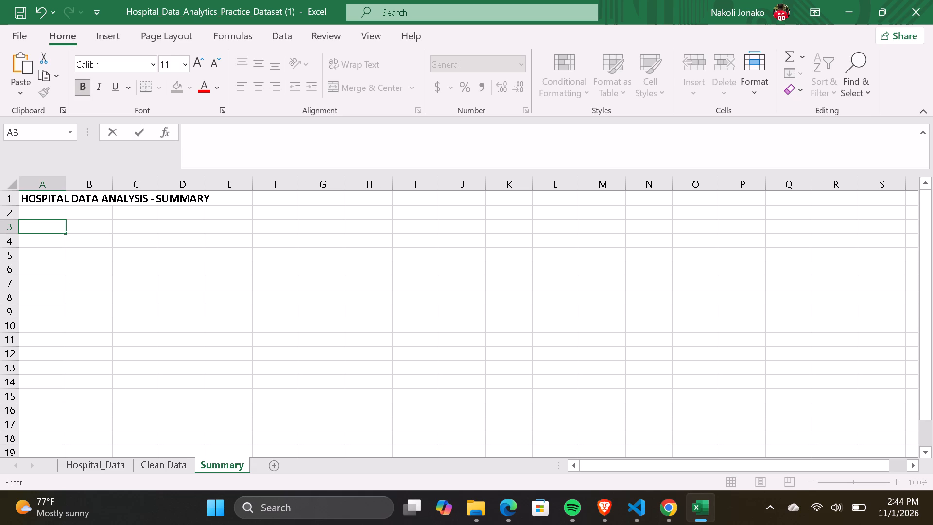
type("Total")
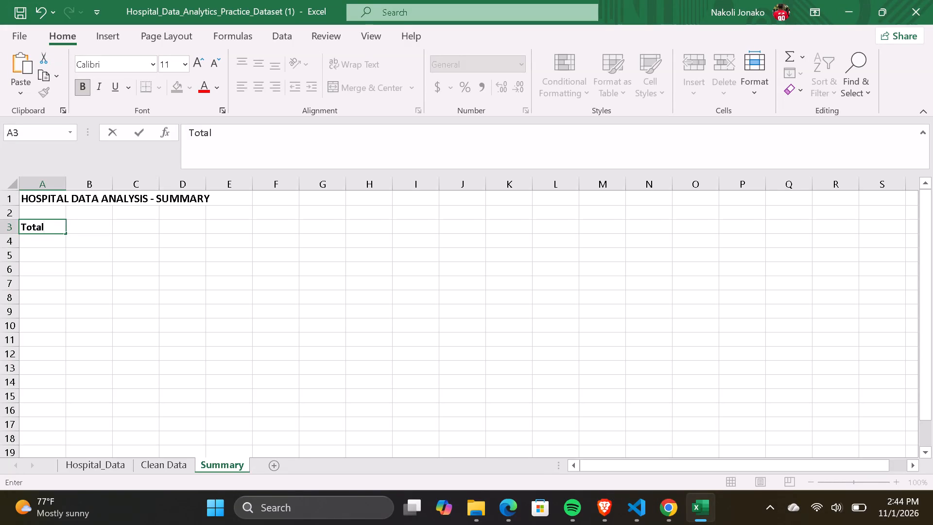
key("space")
type("Patients")
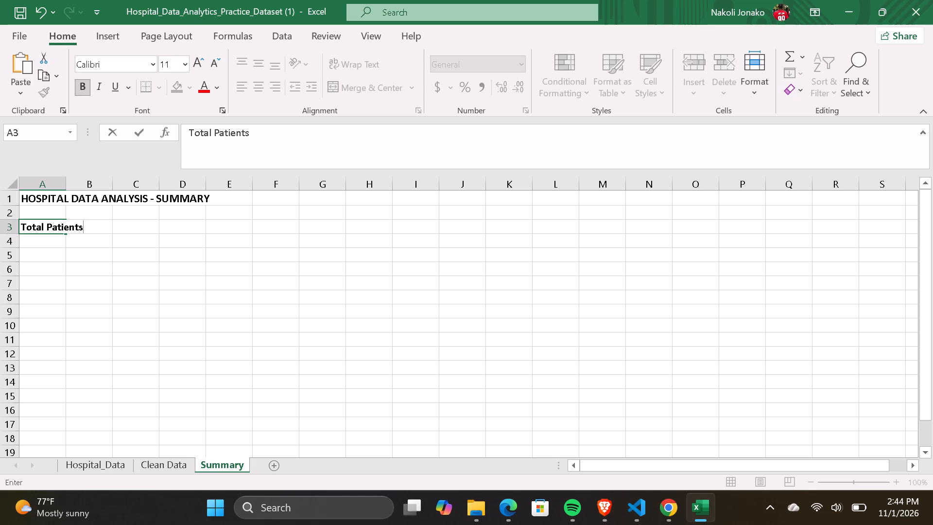
left_click(87, 318)
Enter the formula =COUNTA('Clean Data'!A2:A1000) in cell B3, beside the Total Patients label, accepting the suggested formula correction.
left_click(98, 227)
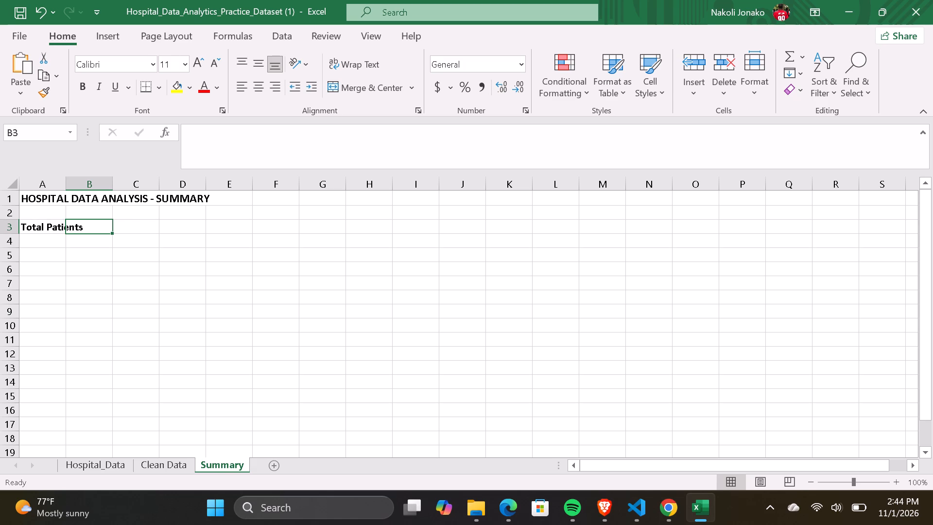
key("equal")
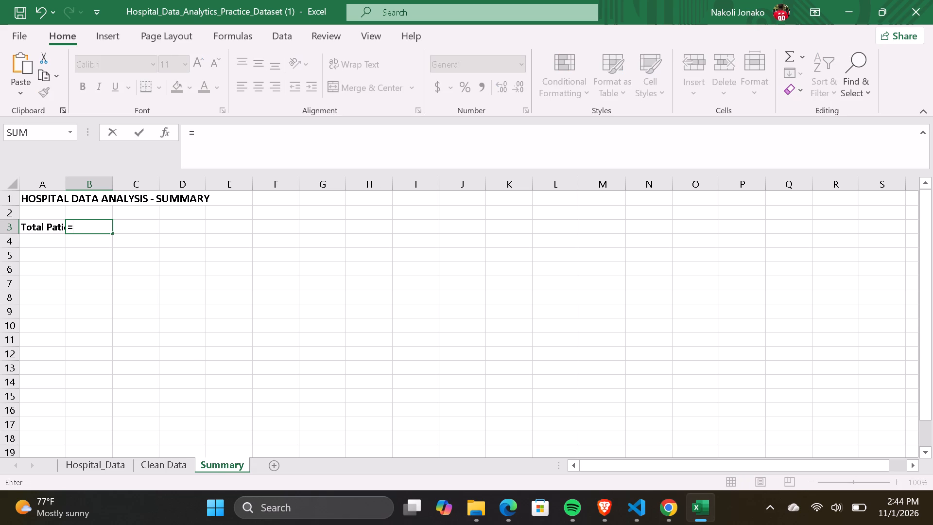
type("coun")
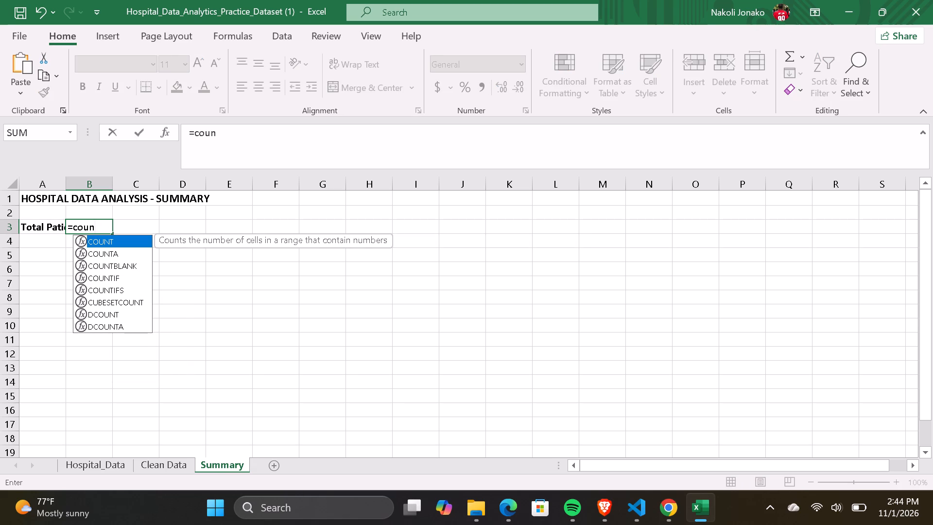
key("t")
key("Down")
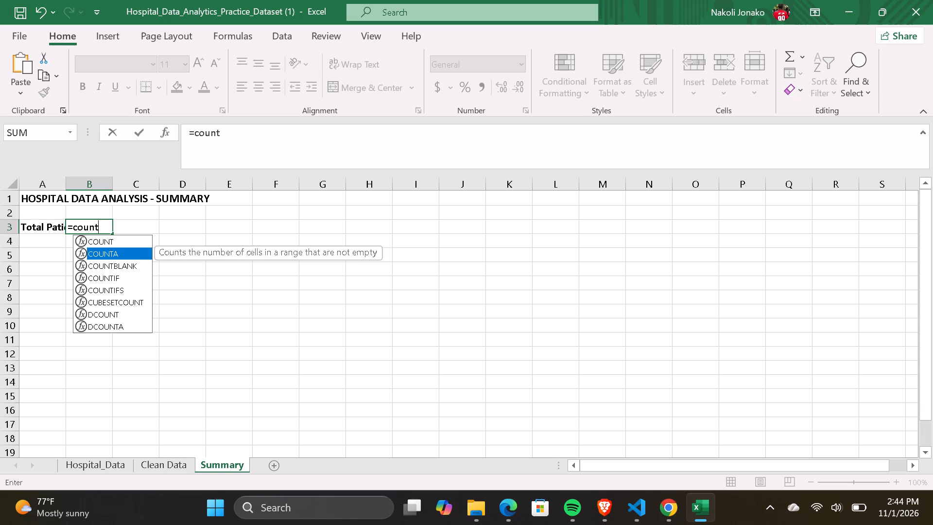
key("Tab")
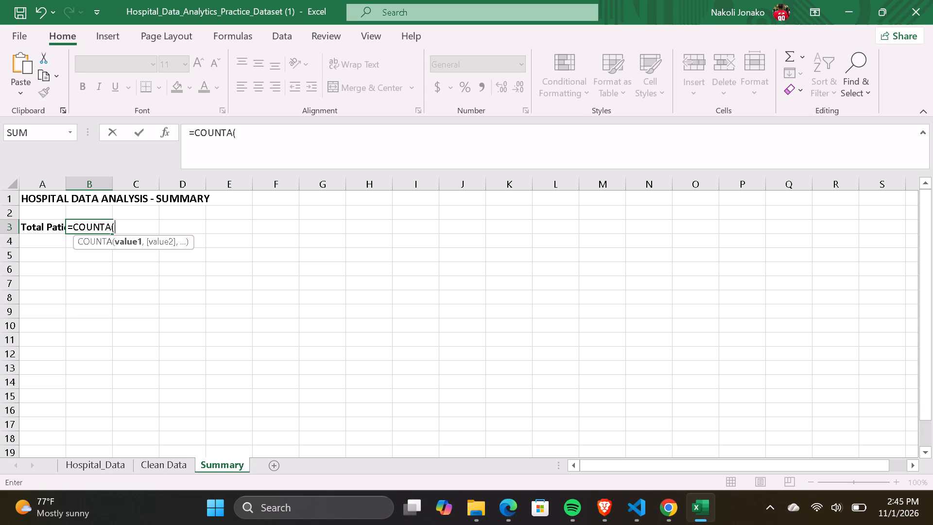
key("backslash")
key("BackSpace")
key("apostrophe")
type("Clean")
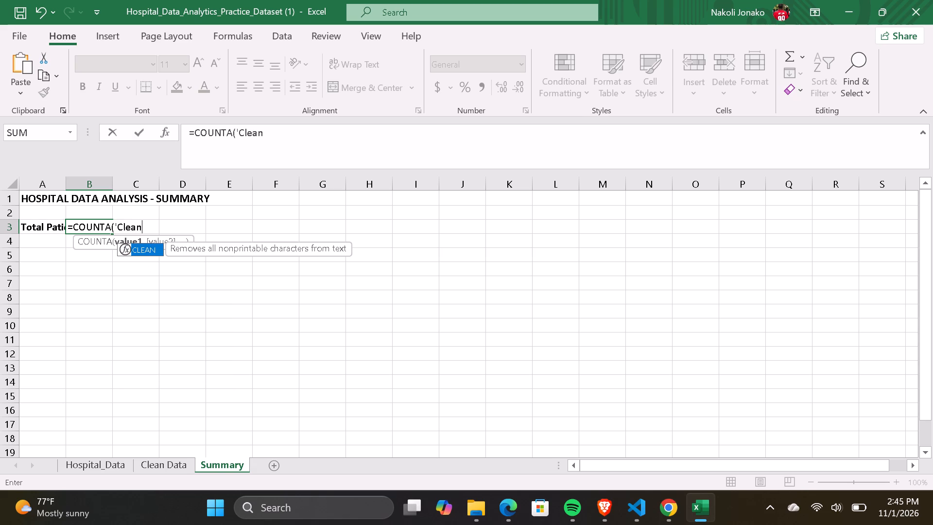
key("space")
type("Data")
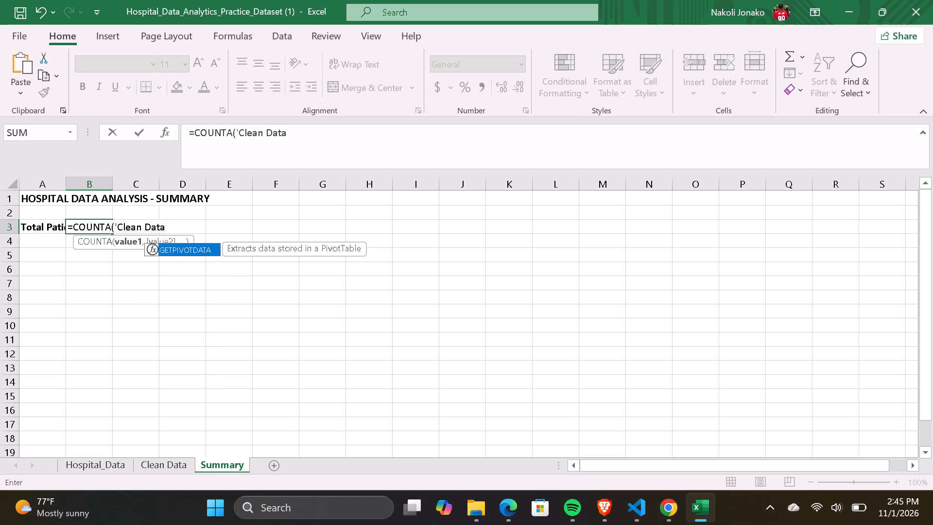
key("shift+quotedbl")
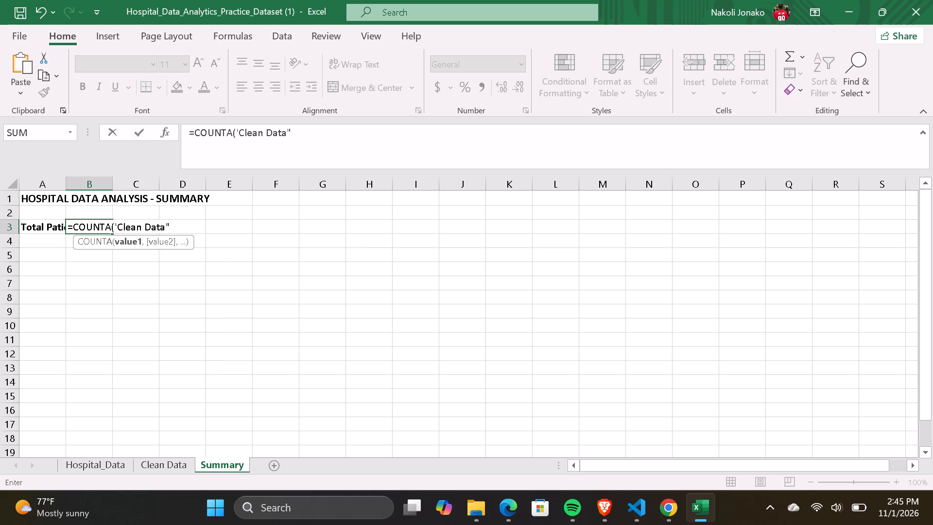
key("BackSpace")
key("apostrophe")
key("space")
key("shift+exclam")
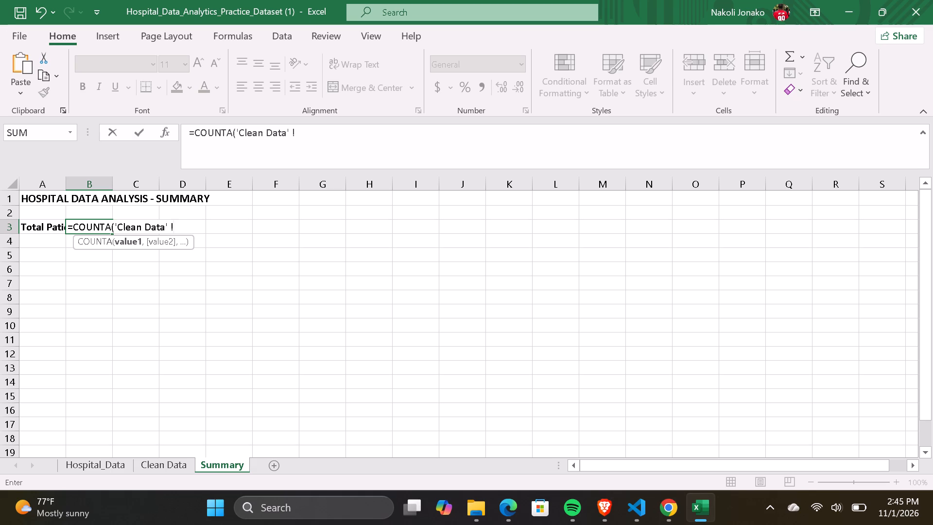
key("shift+a")
key("2")
key("shift+colon")
key("shift+a")
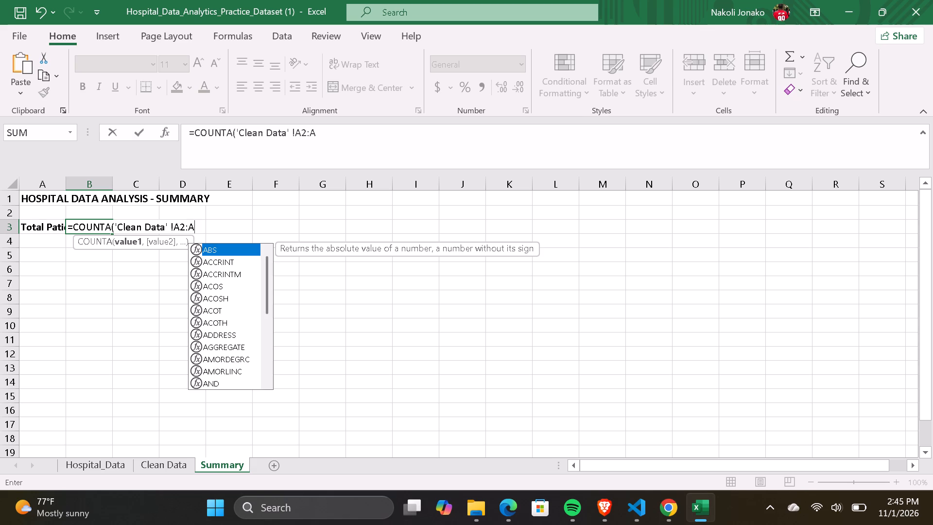
type("100")
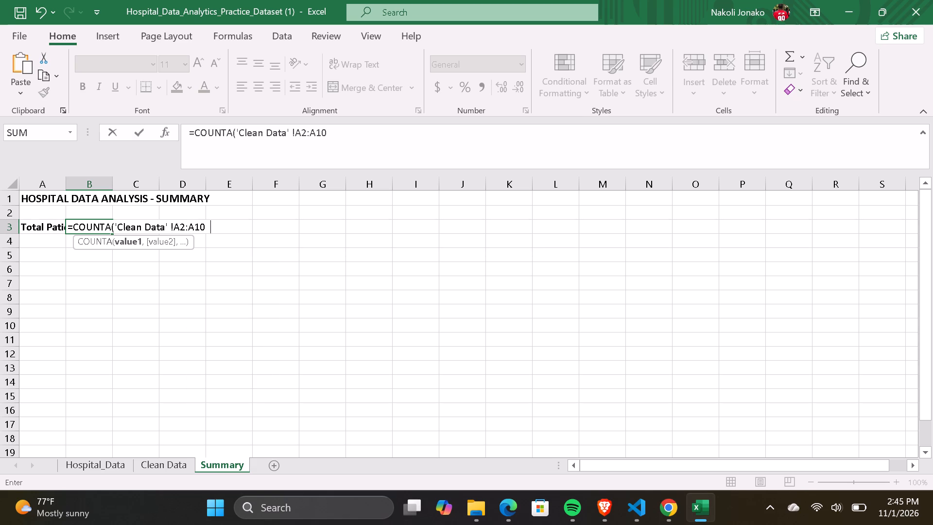
key("0")
key("Return")
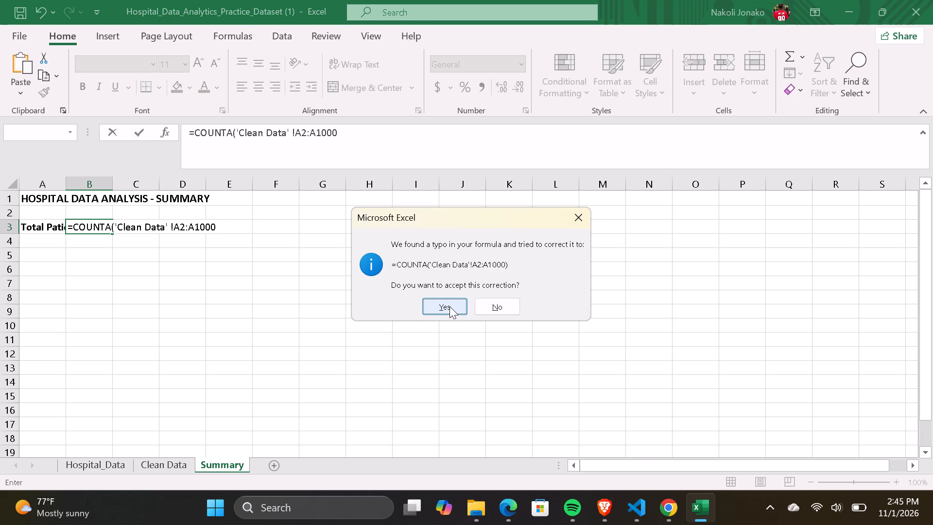
left_click(449, 306)
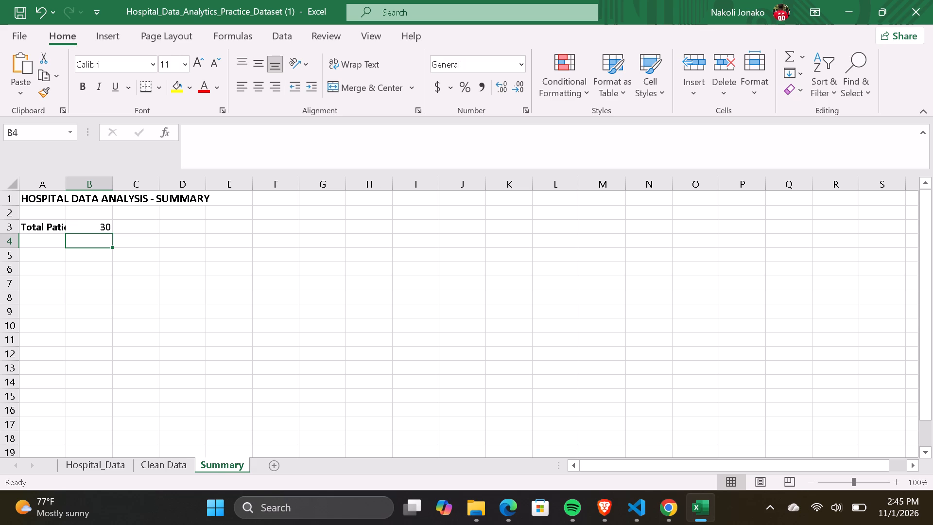
Enter the label "Total Counties" in bold in cell A4.
left_click(47, 242)
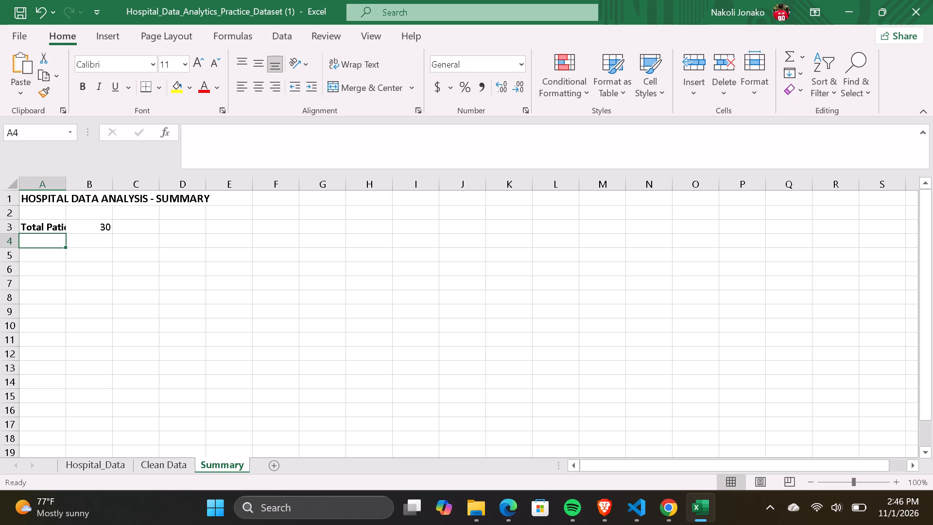
key("ctrl+b")
key("shift+t")
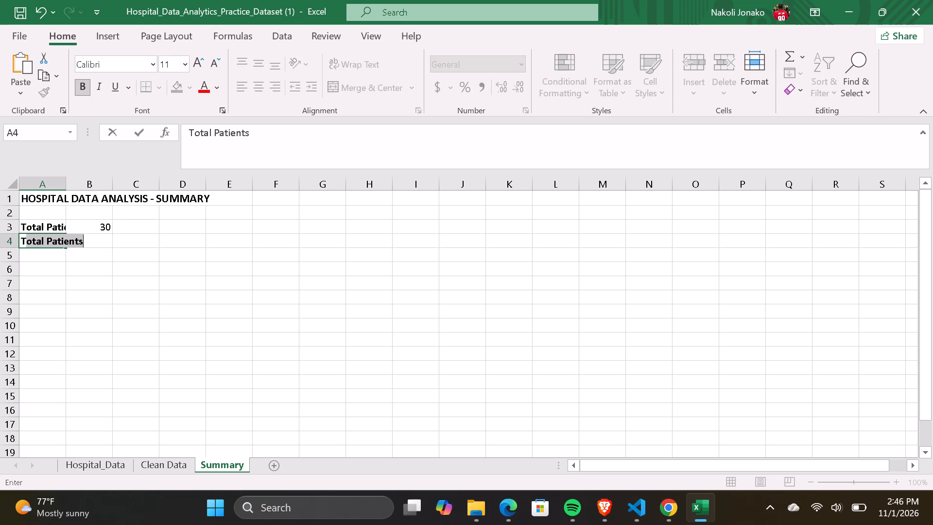
key("BackSpace")
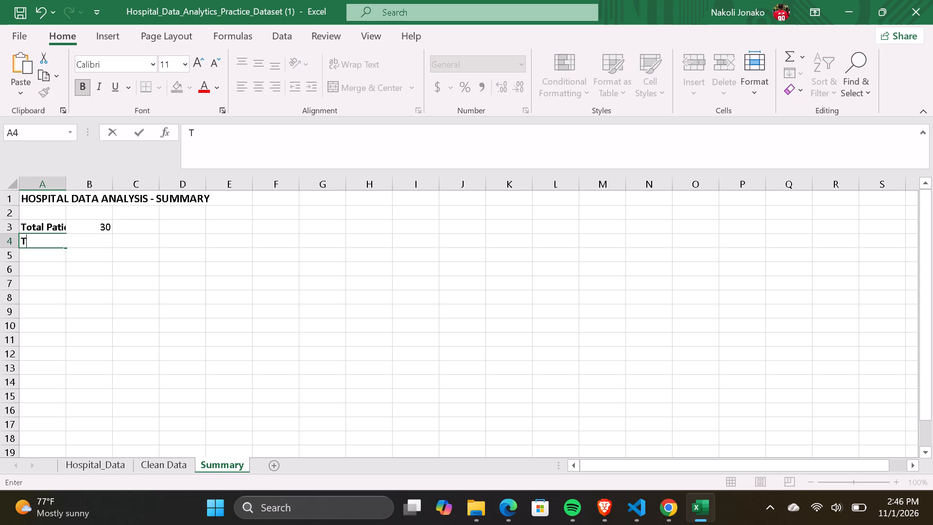
type("ota")
type("l")
key("space")
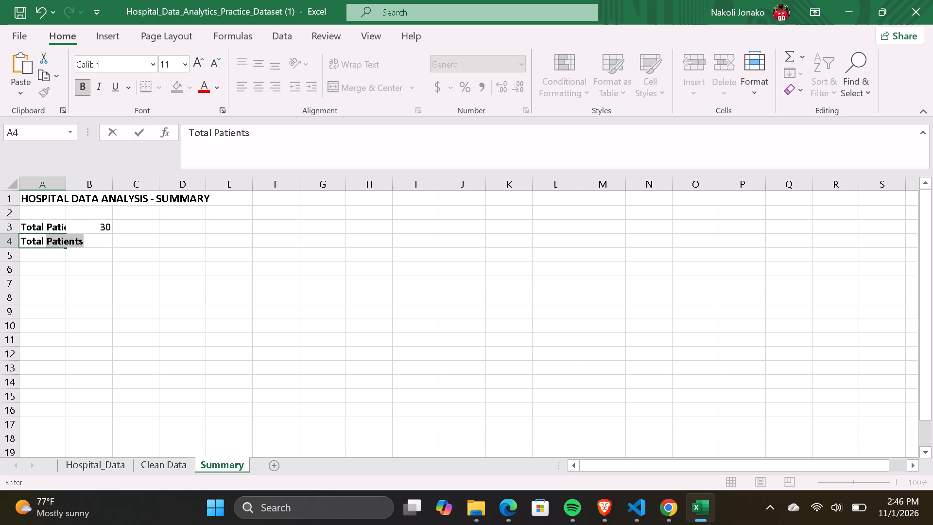
key("shift+c")
type("ounties")
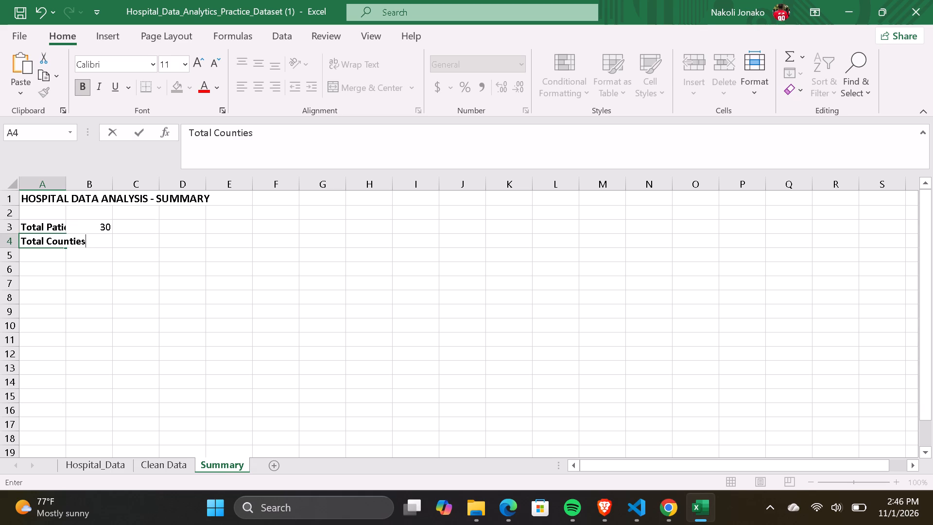
key("Return")
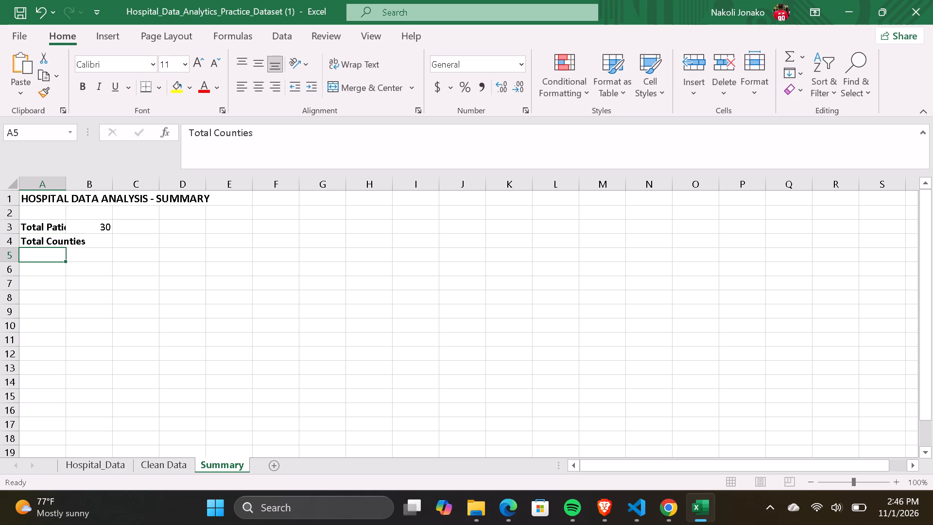
Enter the formula =COUNTA('Clean Data'!B2:B31) in cell B4, beside the Total Counties label, accepting the suggested formula correction.
left_click(95, 237)
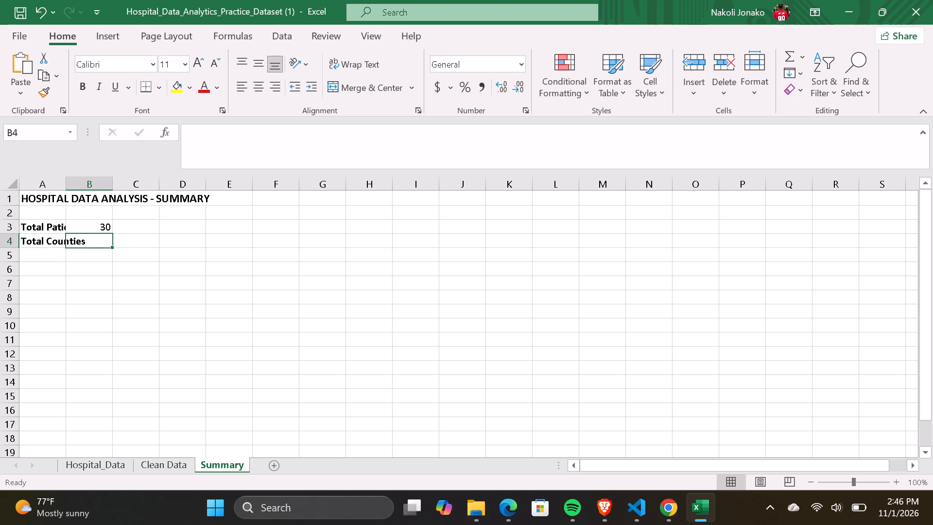
key("equal")
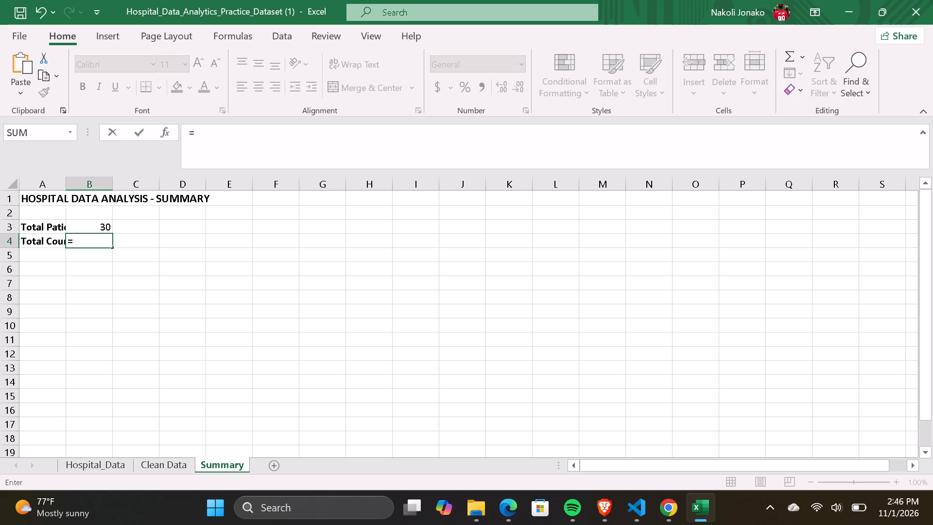
type("co")
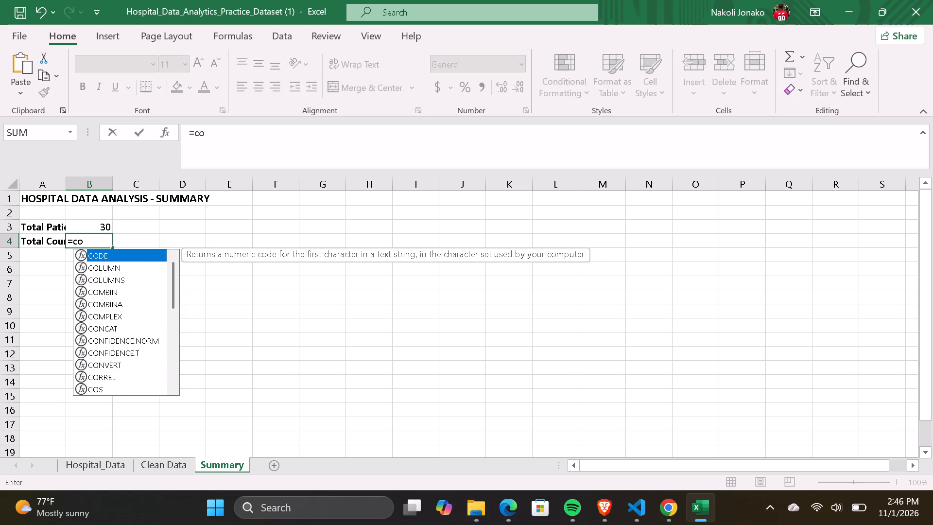
type("un")
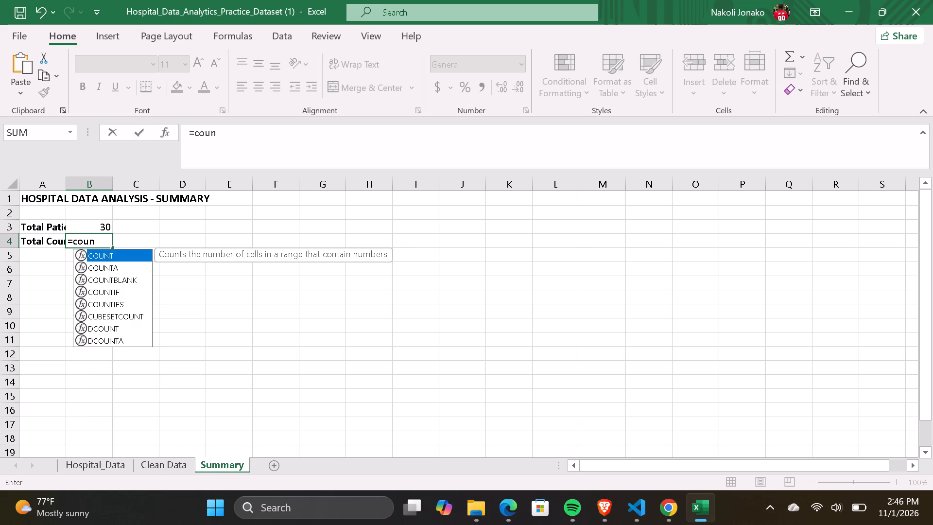
key("Down")
key("Tab")
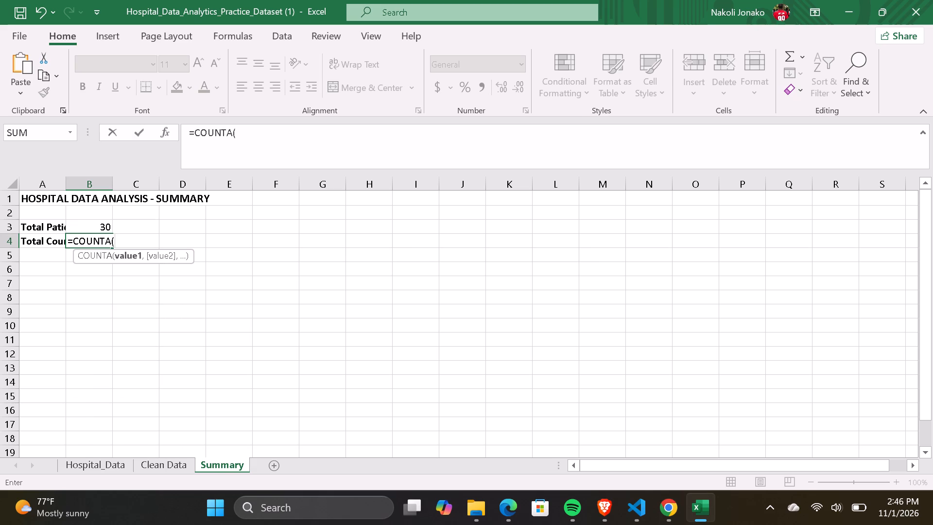
key("shift+quotedbl")
key("BackSpace")
key("apostrophe")
type("Clean")
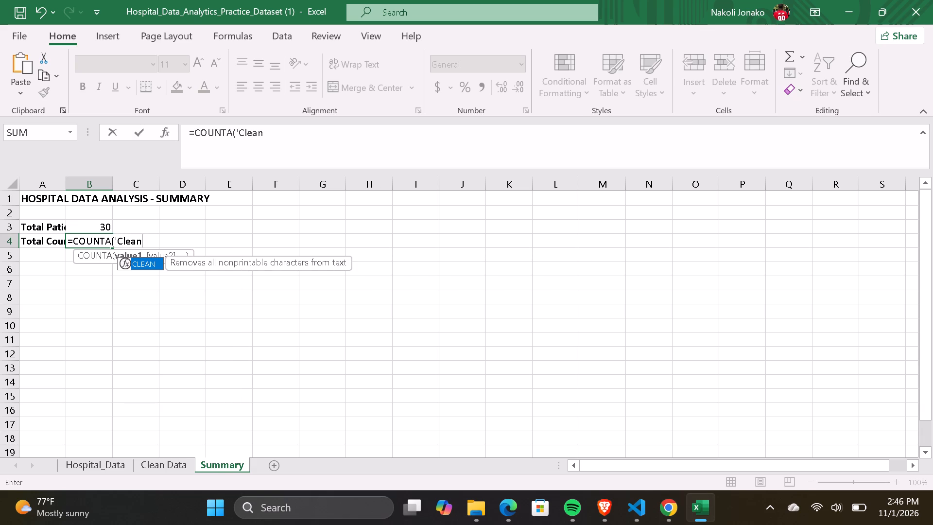
key("space")
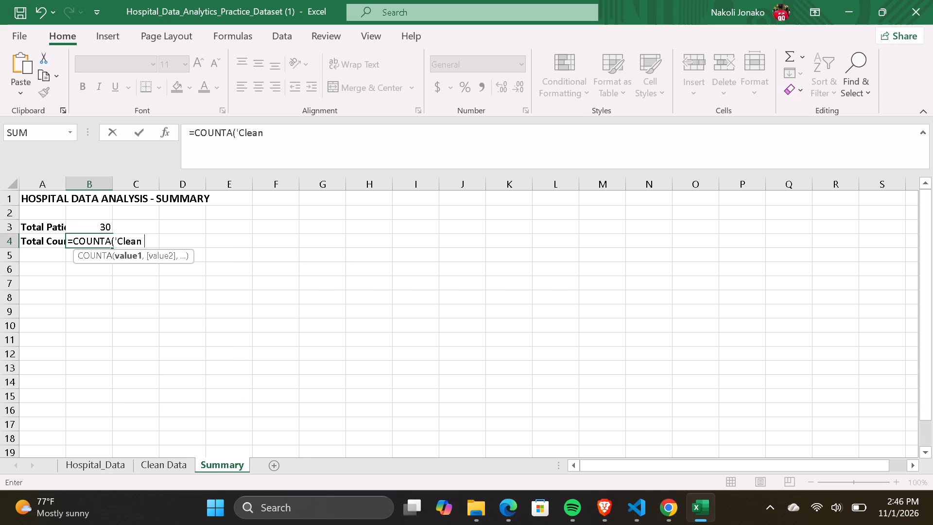
type("Data")
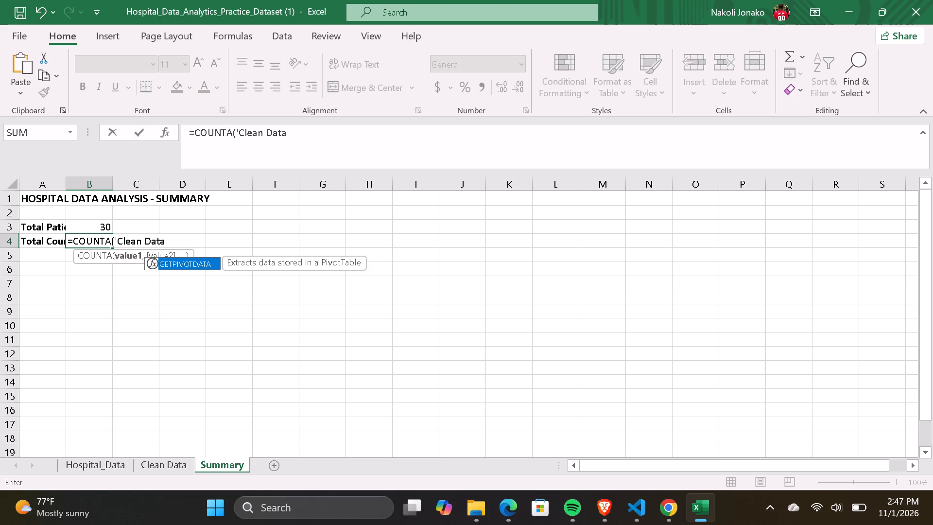
key("apostrophe")
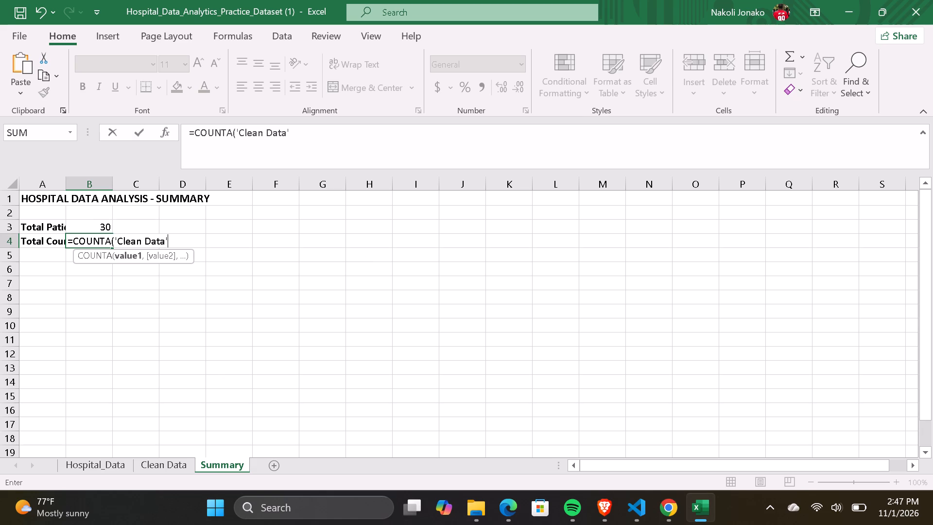
key("space")
key("shift+exclam")
key("shift+b")
key("2")
key("shift+l")
key("BackSpace")
key("shift+colon")
key("shift+b")
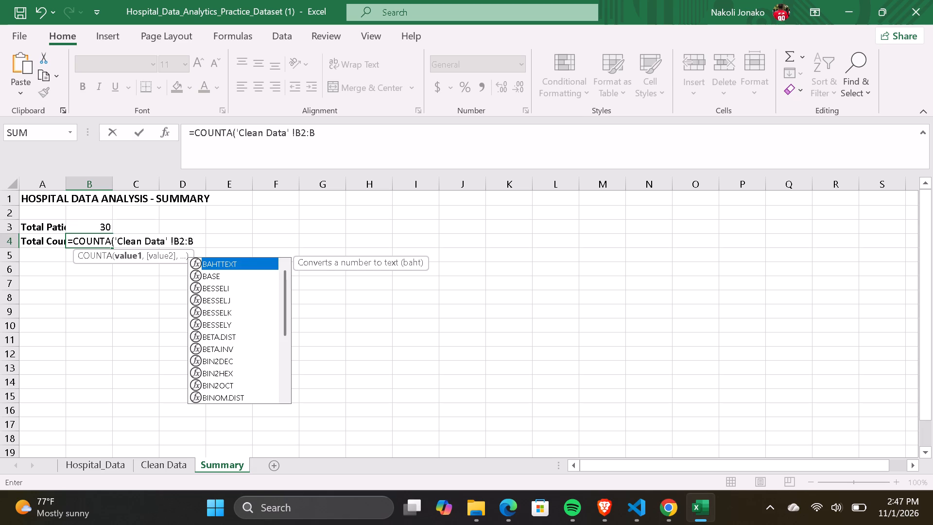
type("31")
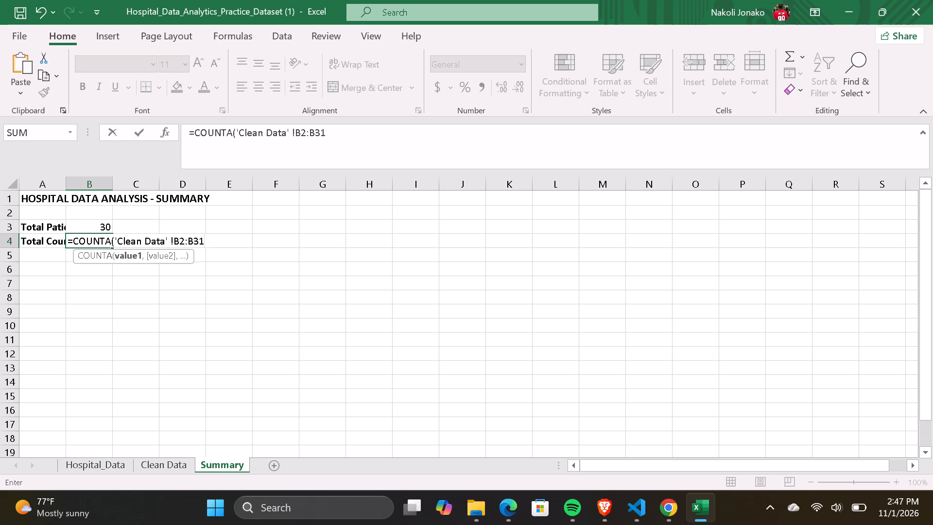
key("Return")
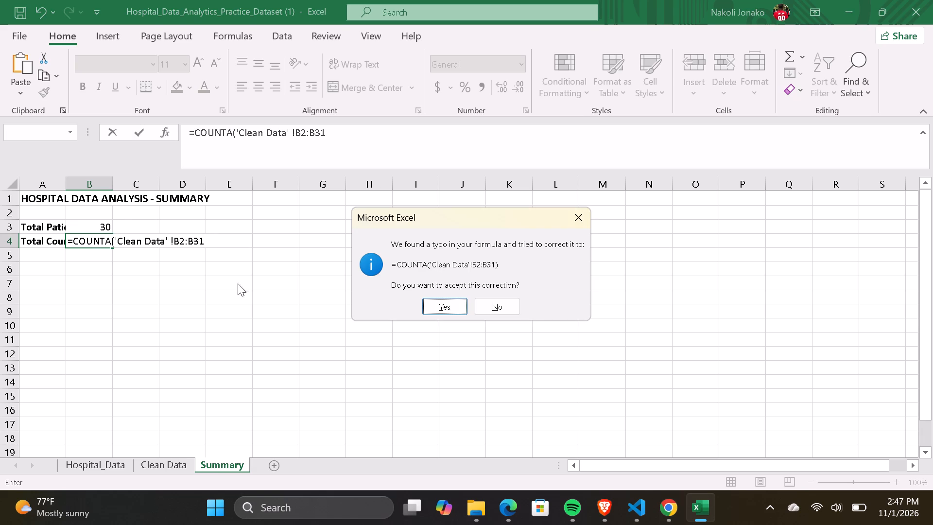
left_click(457, 306)
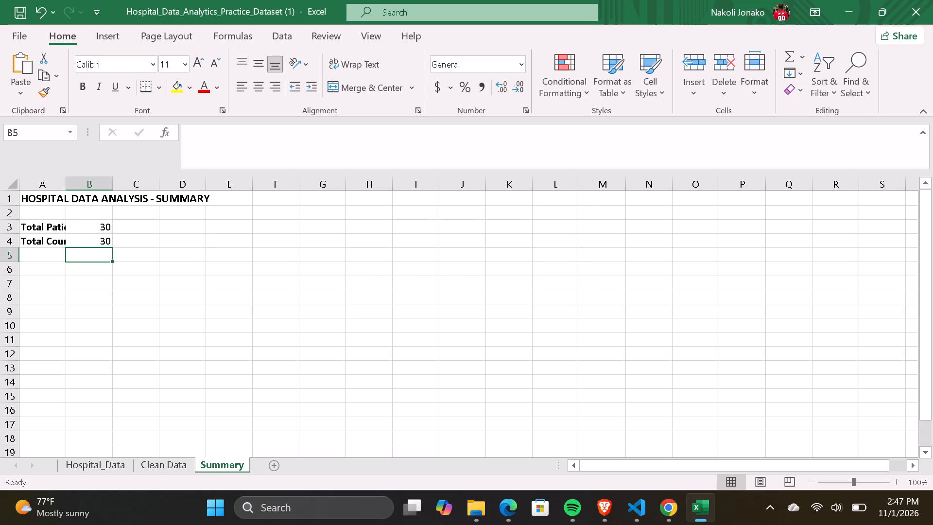
Check the Total Counties formula in cell B4 against the County rows on the Clean Data sheet.
double_click(104, 241)
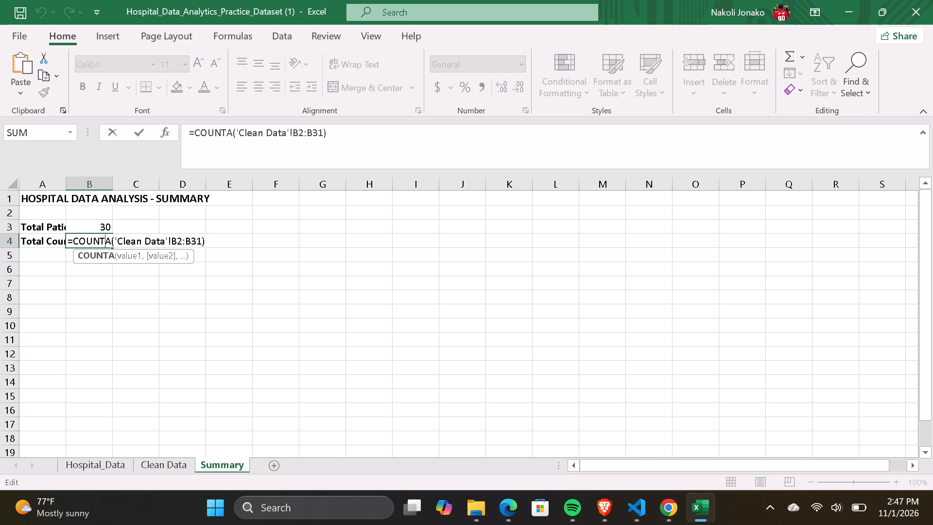
left_click(166, 466)
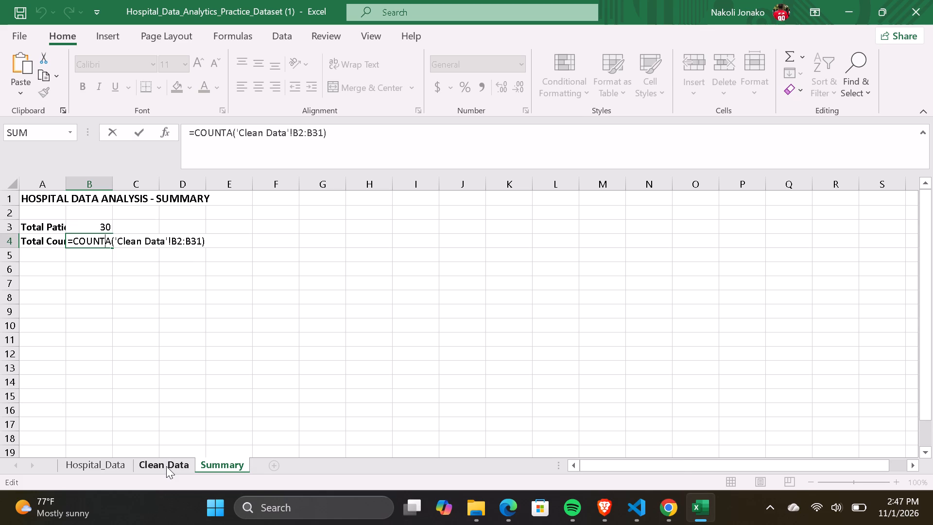
scroll(159, 317, "right", 6)
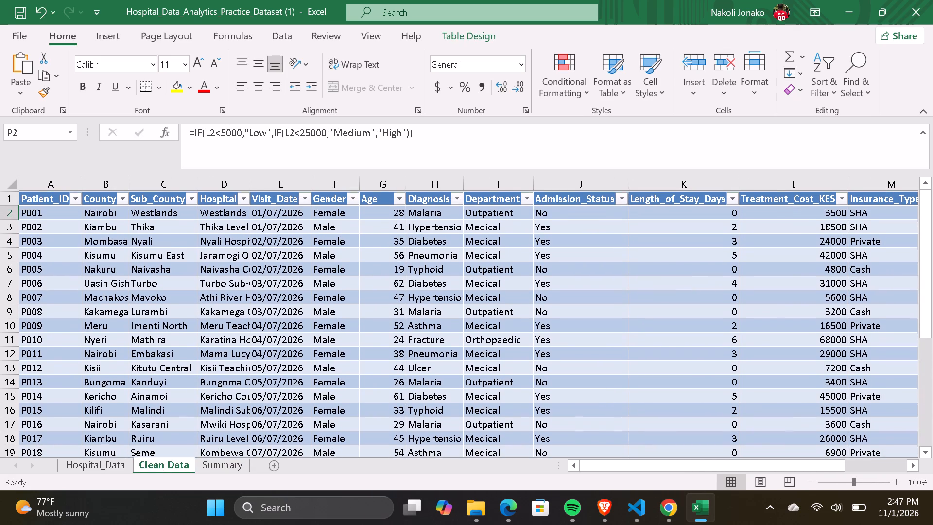
scroll(121, 236, "down", 4)
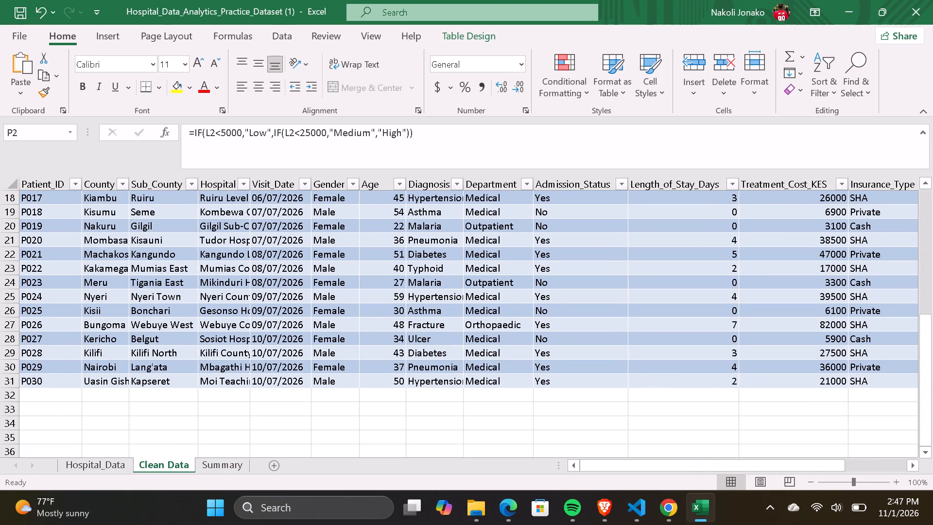
scroll(121, 236, "right", 1)
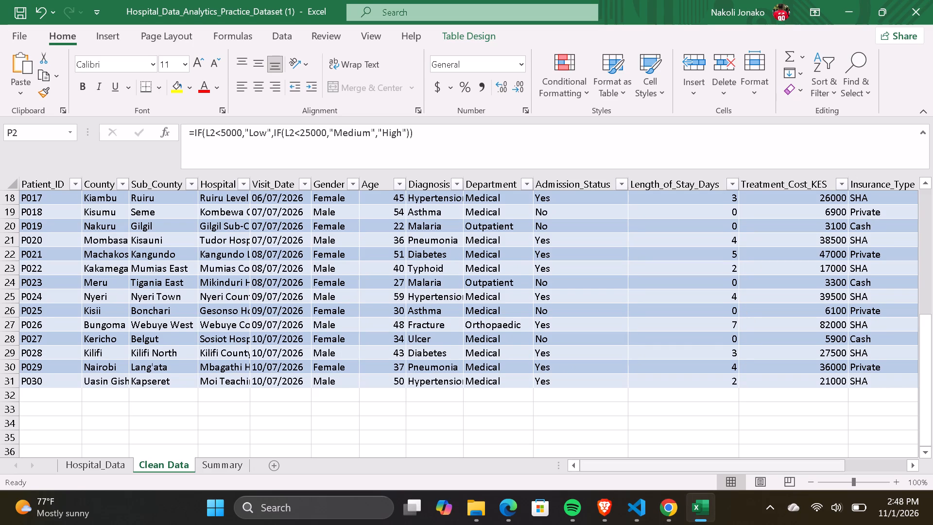
left_click(220, 458)
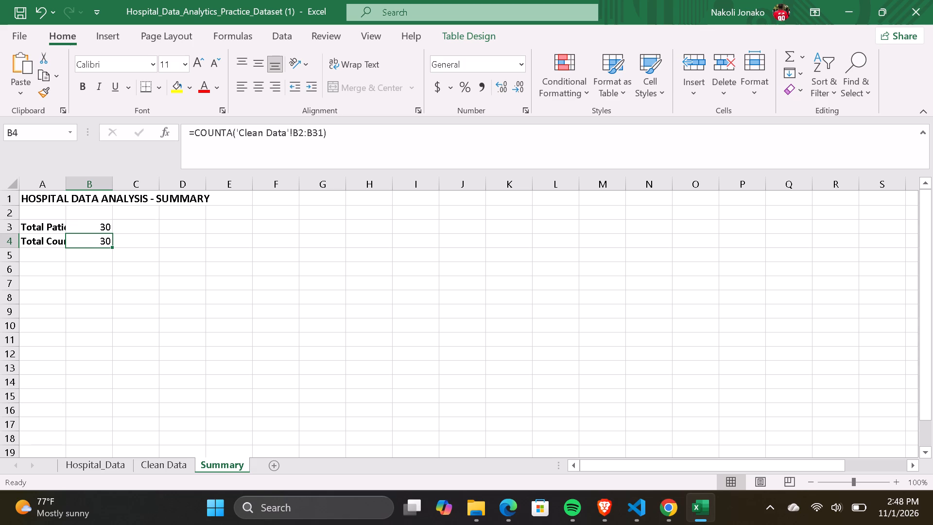
Compare the Total Patients and Total Counties formulas in B3 and B4 with the Patient_ID and County rows in Clean Data.
left_click(98, 225)
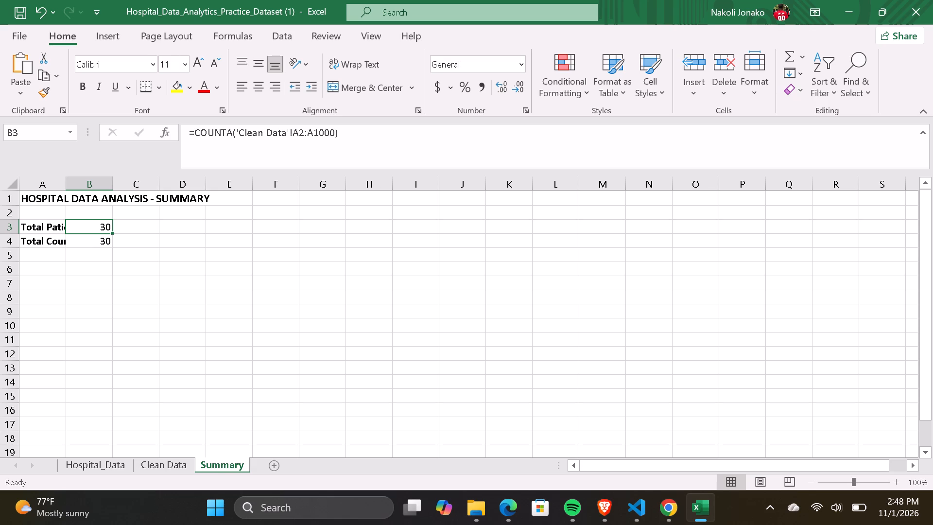
left_click(164, 462)
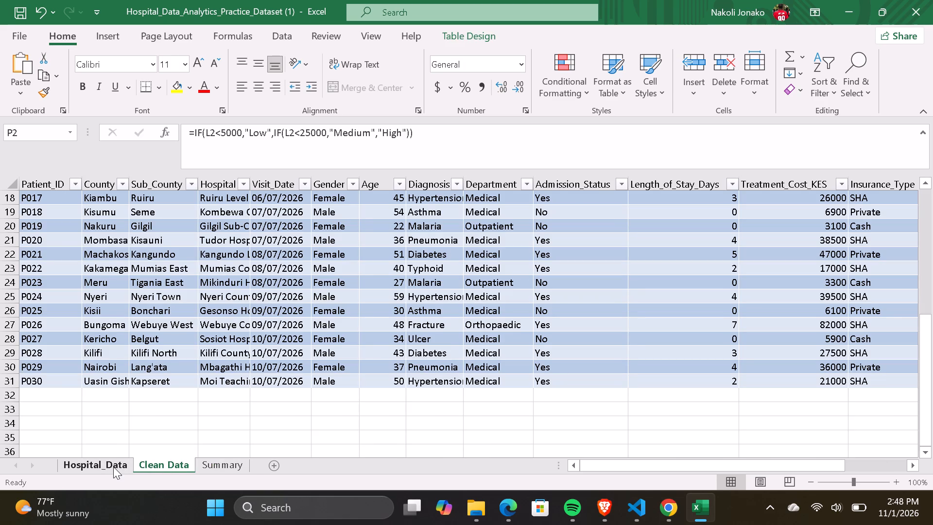
scroll(174, 384, "right", 3)
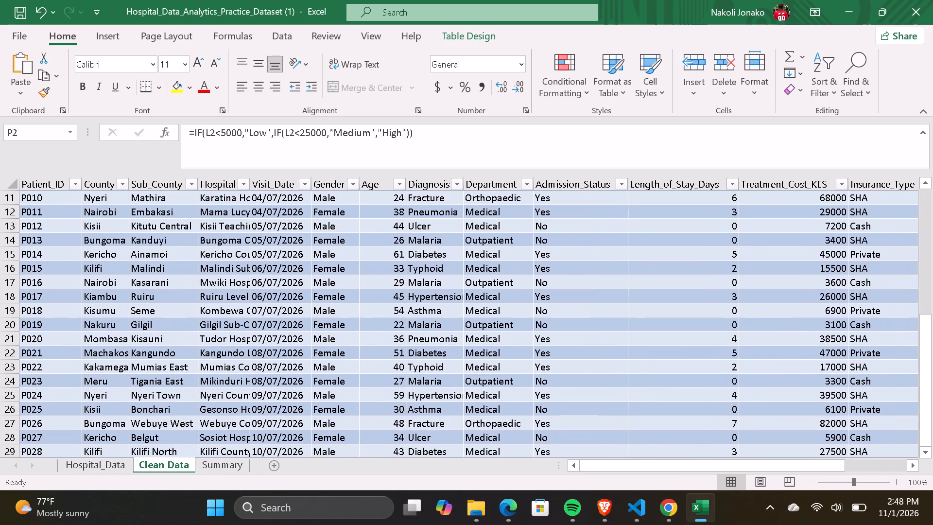
scroll(174, 384, "down", 2)
scroll(174, 384, "right", 2)
scroll(174, 384, "up", 3)
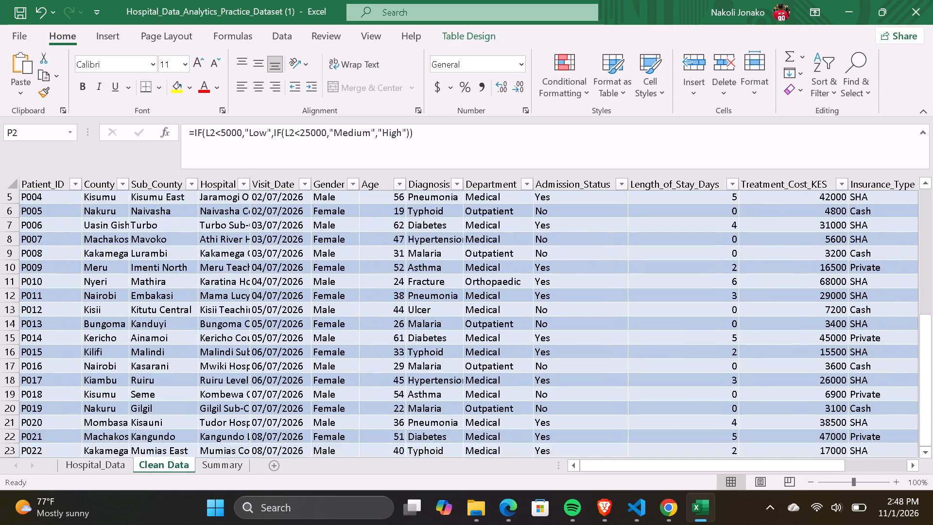
scroll(174, 384, "up", 6)
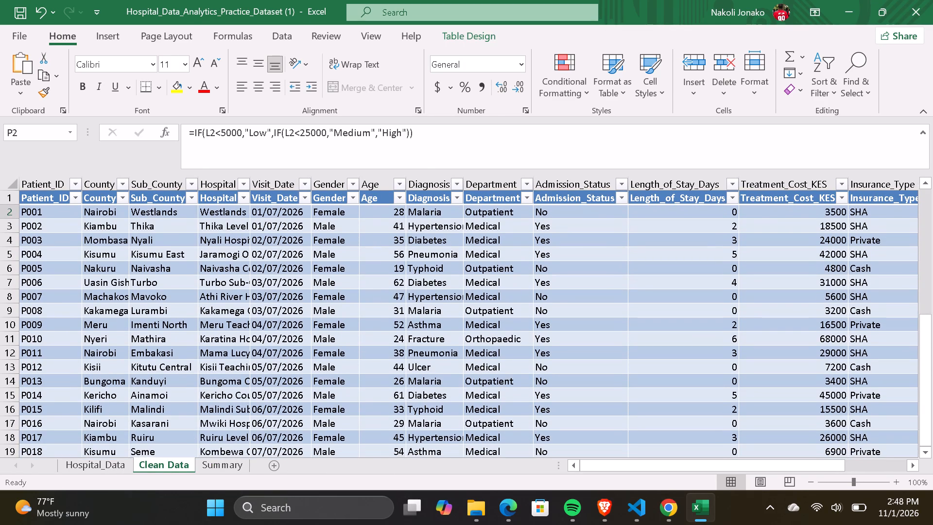
scroll(174, 384, "down", 4)
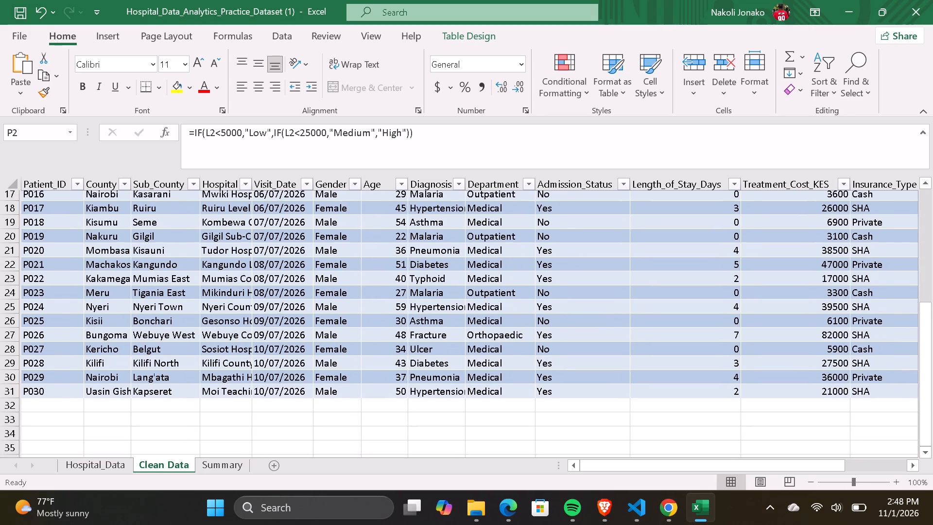
scroll(174, 384, "right", 2)
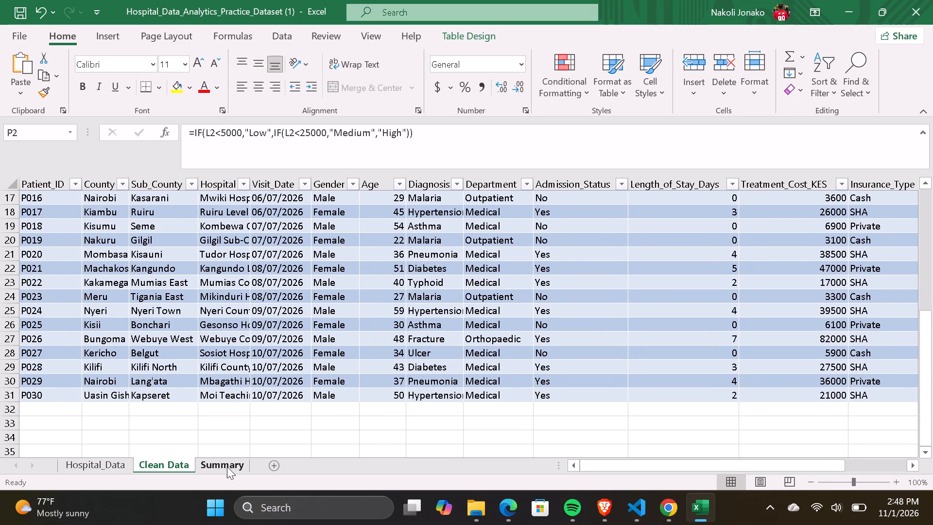
left_click(227, 466)
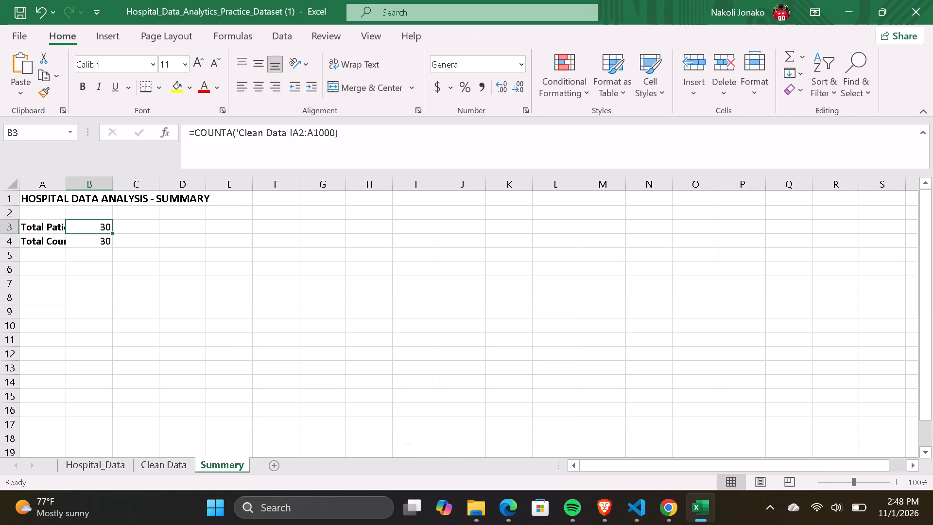
left_click(106, 244)
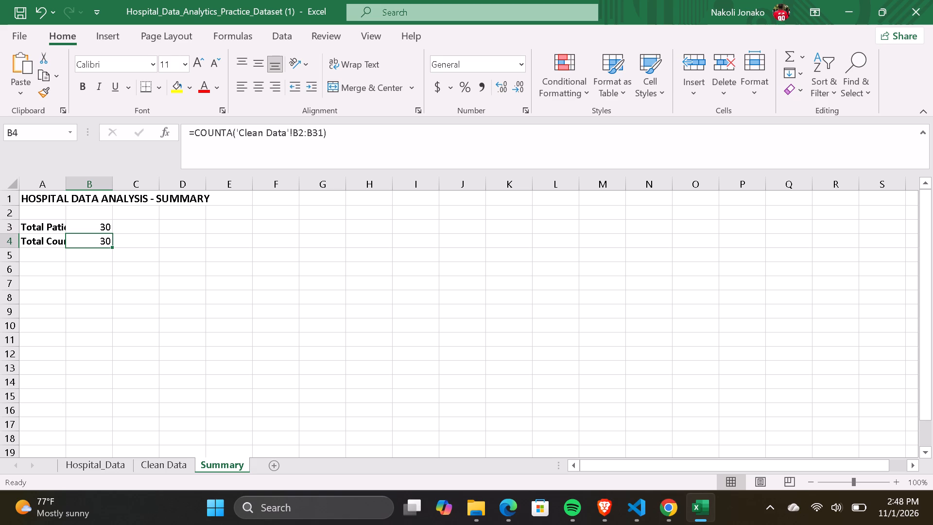
left_click(102, 228)
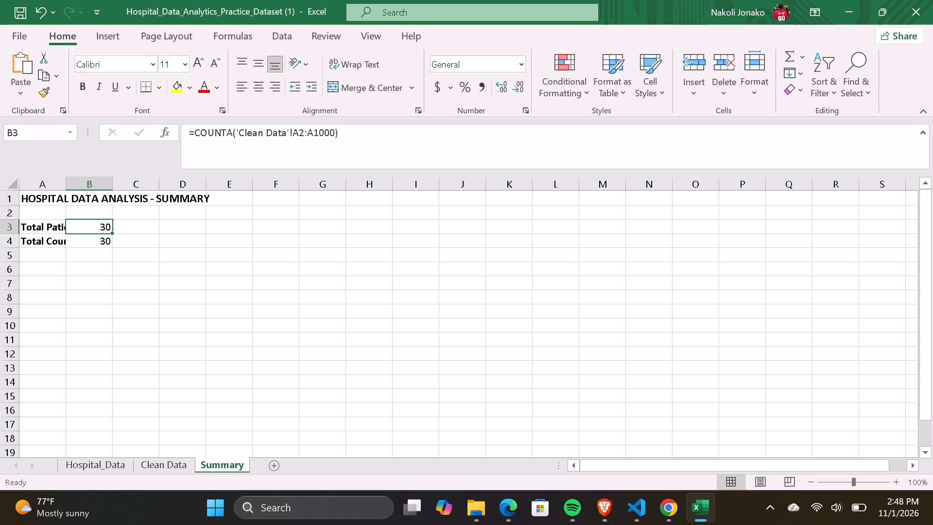
Change the Total Counties formula in cell B4 to count distinct counties with =COUNTA(UNIQUE('Clean Data'!B2:B31)).
left_click(101, 240)
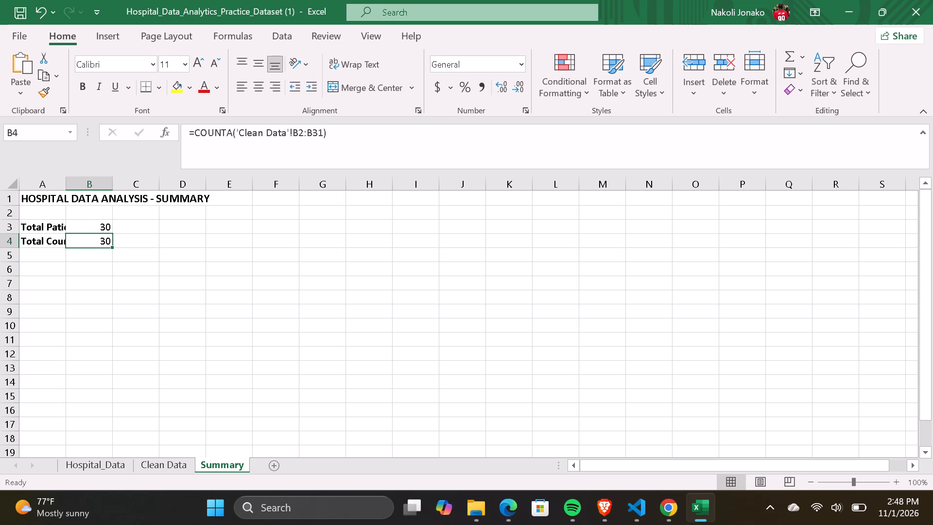
double_click(103, 244)
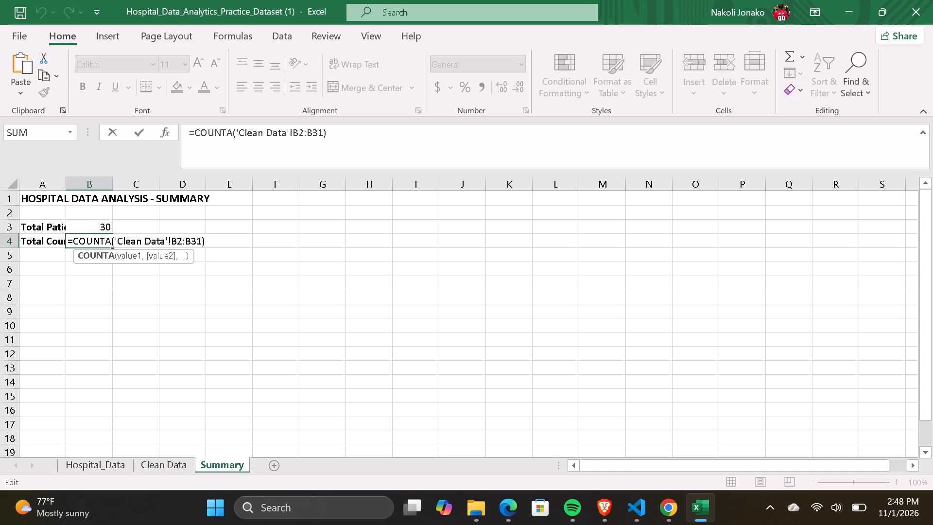
left_click(99, 227)
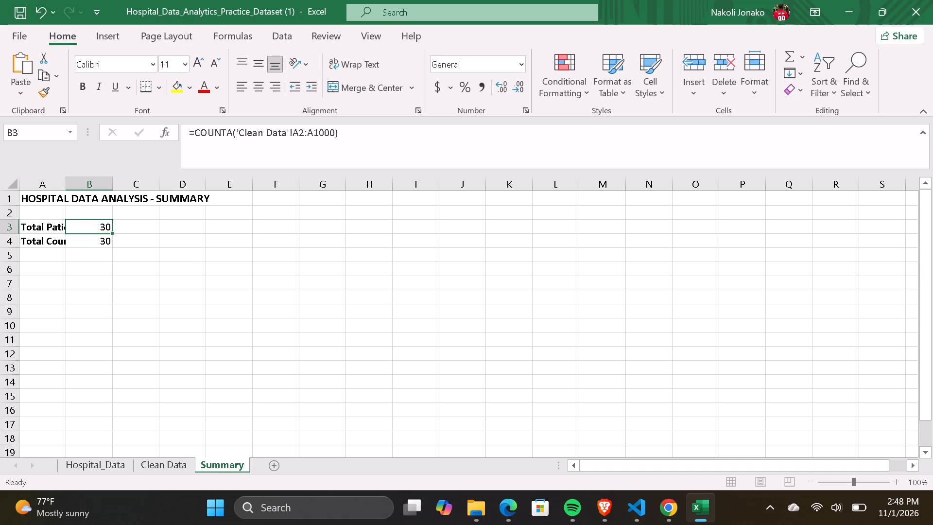
left_click(101, 237)
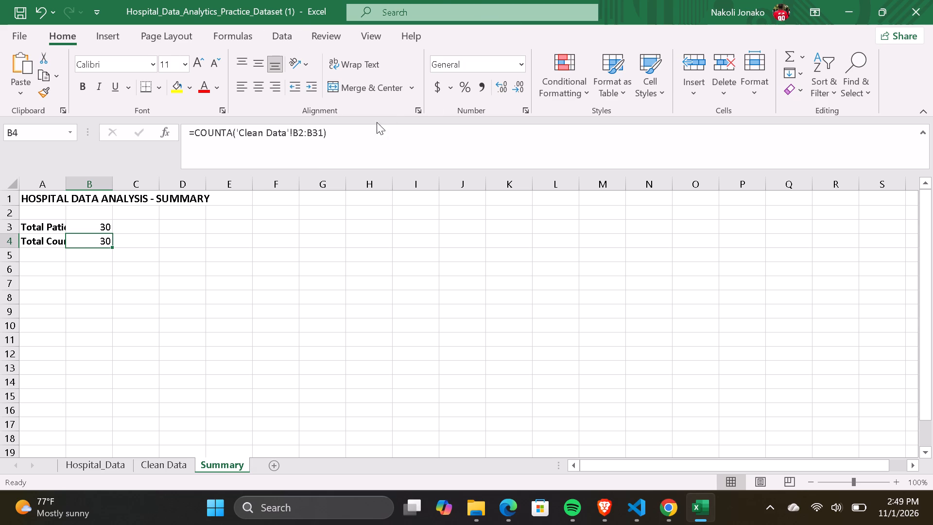
left_click(350, 130)
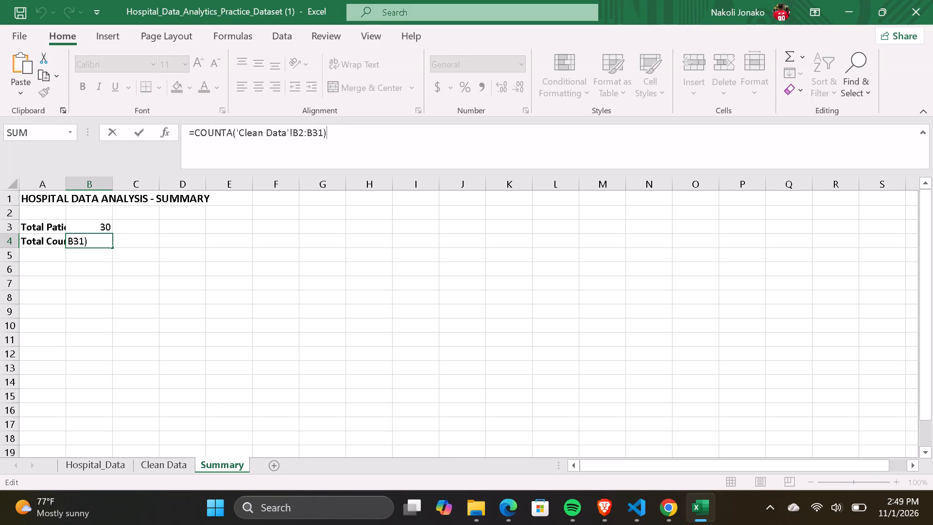
key("Left")
key("Left")
key("Left")
key("Left")
key("Left")
key("Left")
key("Left")
key("Left")
key("Left")
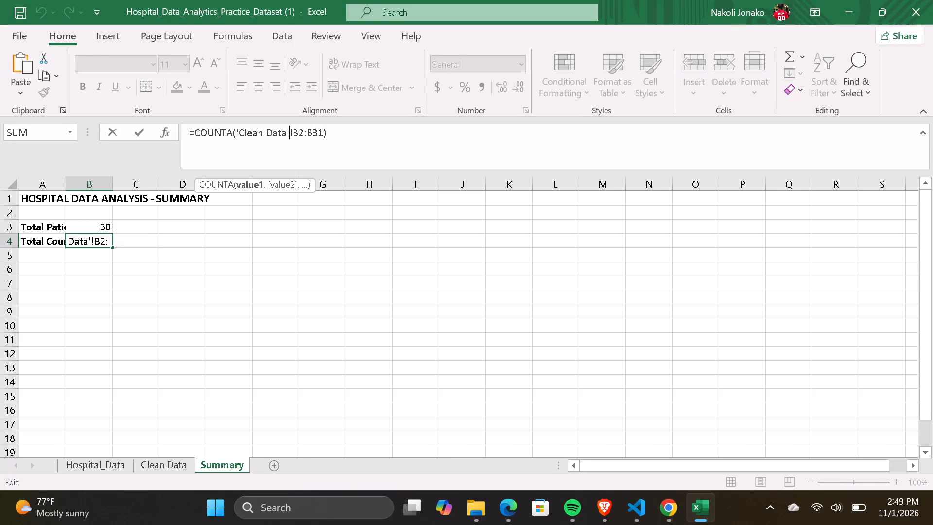
key("Left")
key("Left")
key("Left")
key("Left")
key("Left")
key("Left")
key("Left")
key("Left")
key("Left")
key("Left")
key("Left")
type("Uni")
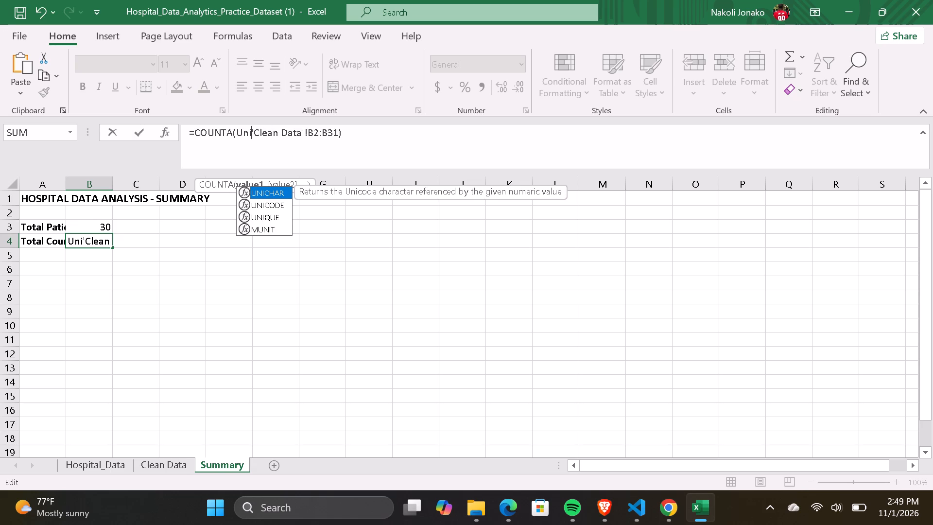
key("Down")
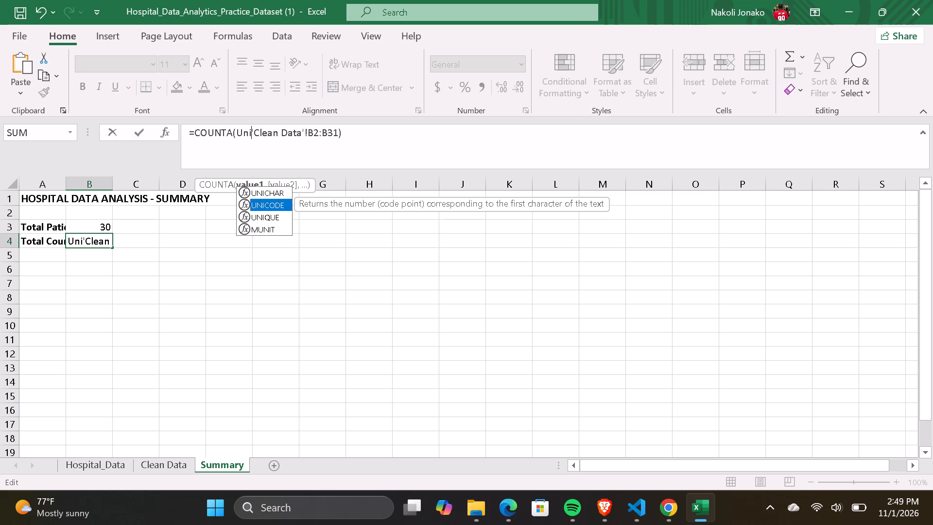
key("Down")
key("Tab")
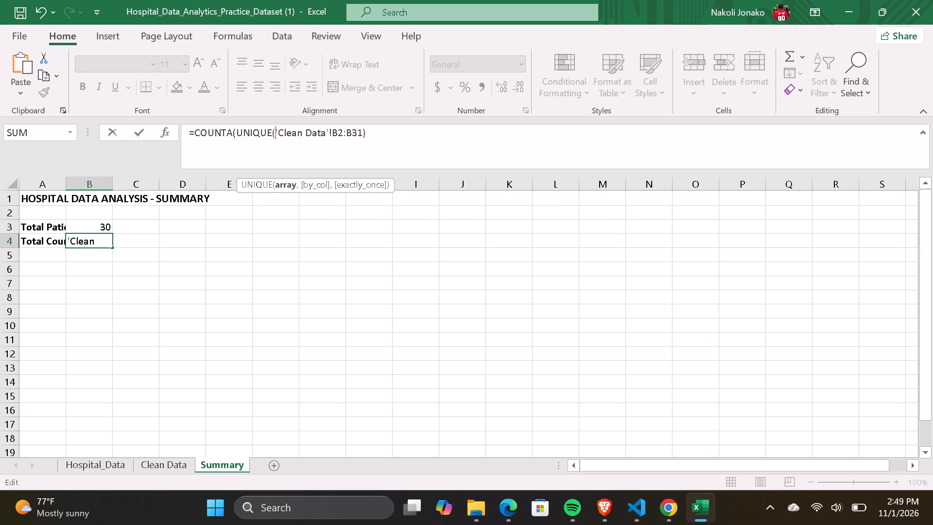
key("Right")
key("Right")
key("Right")
key("Right")
key("Right")
key("Right")
key("Right")
key("Right")
key("Right")
key("Right")
key("Right")
key("Right")
key("Right")
key("Right")
key("Right")
key("Right")
key("Right")
key("Right")
key("Right")
key("shift+parenright")
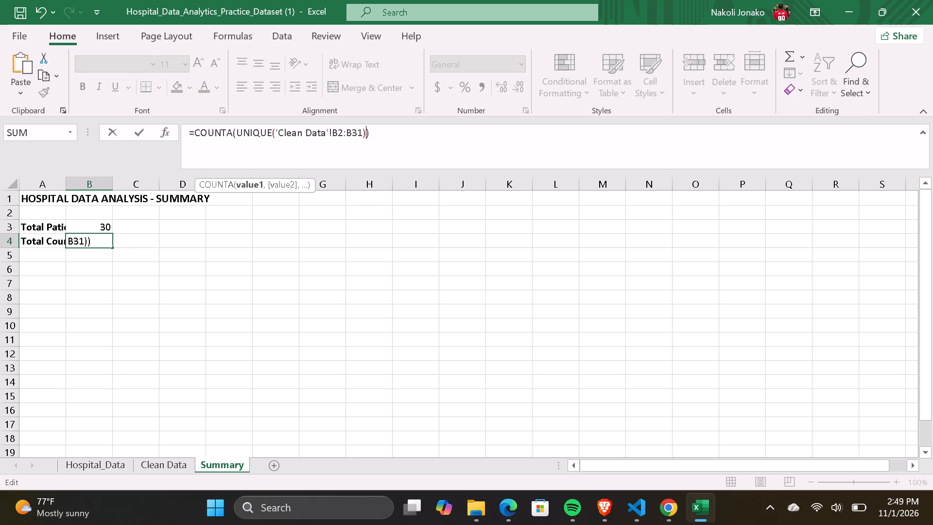
key("Return")
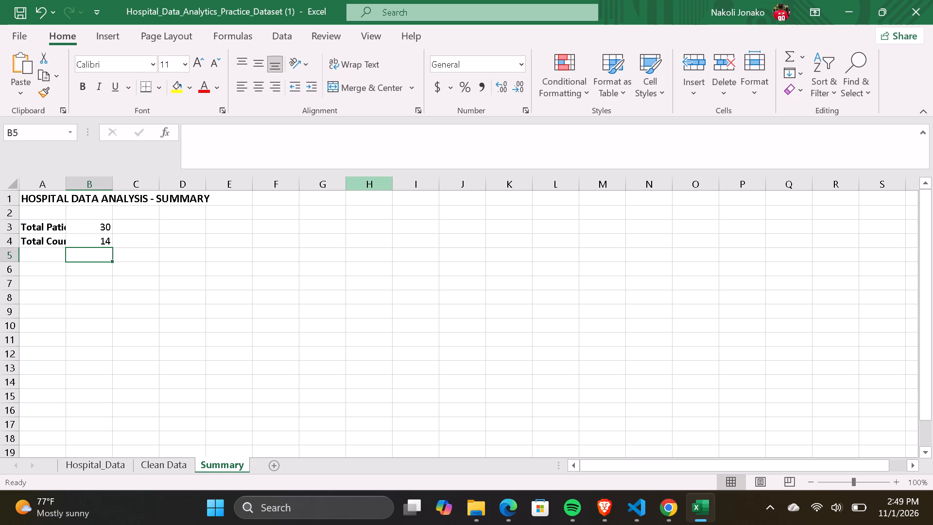
Enter the label "Average Age" in bold in cell A5, below Total Counties.
key("Left")
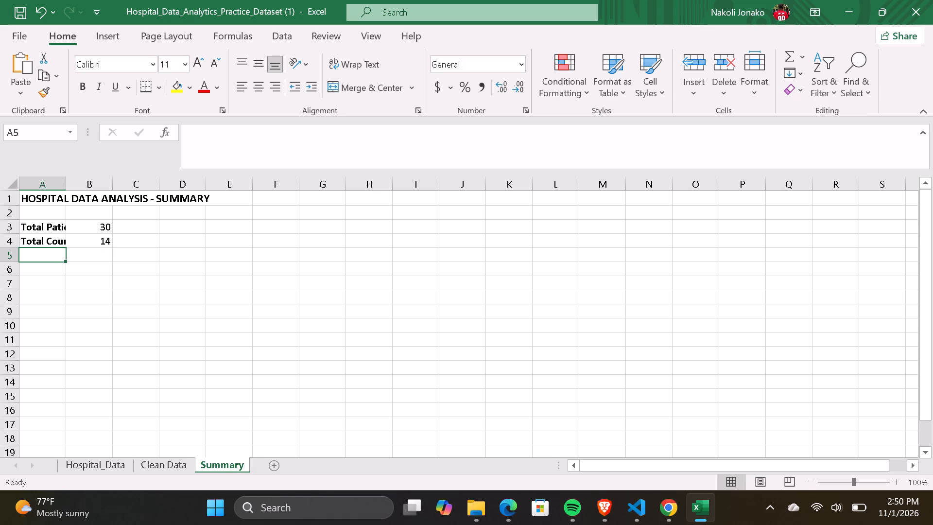
key("ctrl+b")
key("shift+a")
type("verage")
key("space")
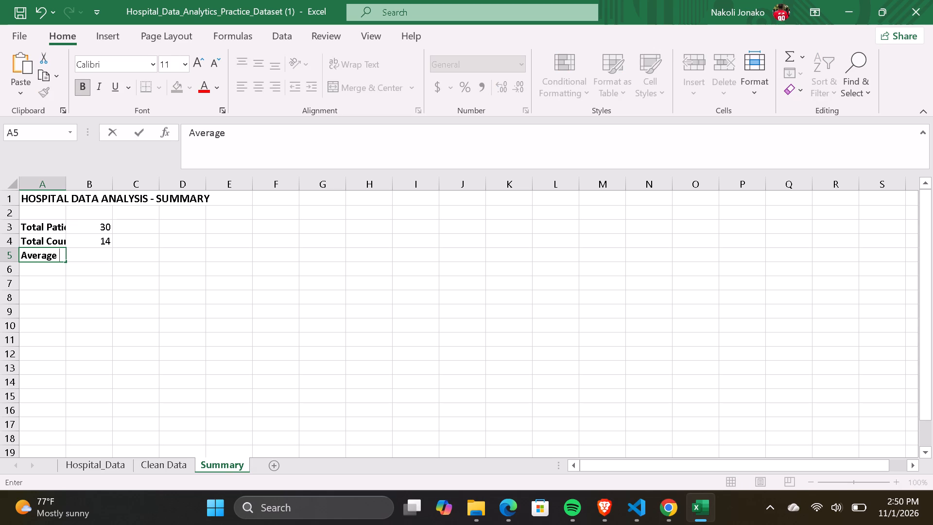
key("shift+a")
type("ge")
key("Right")
Try to enter an AVERAGE formula in cell B5 for the Age values in G2:G31 of the Clean Data sheet.
key("equal")
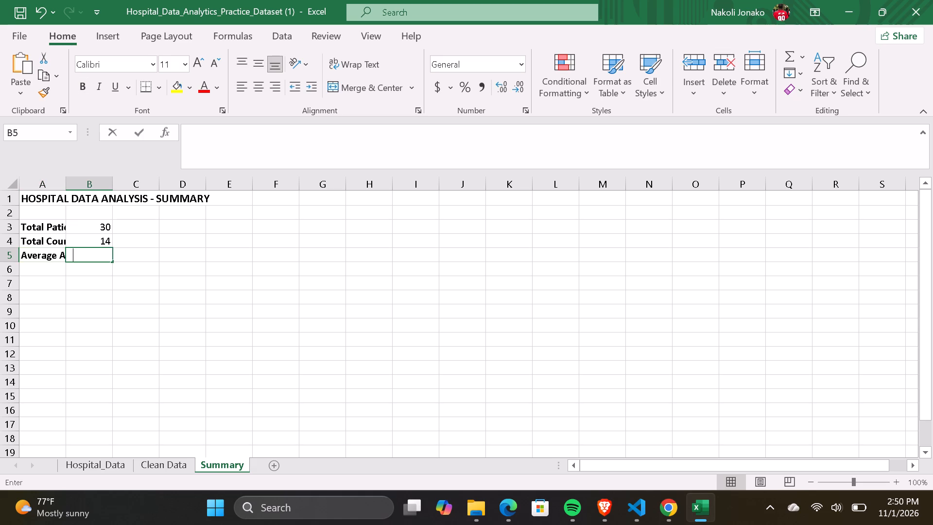
type("ave")
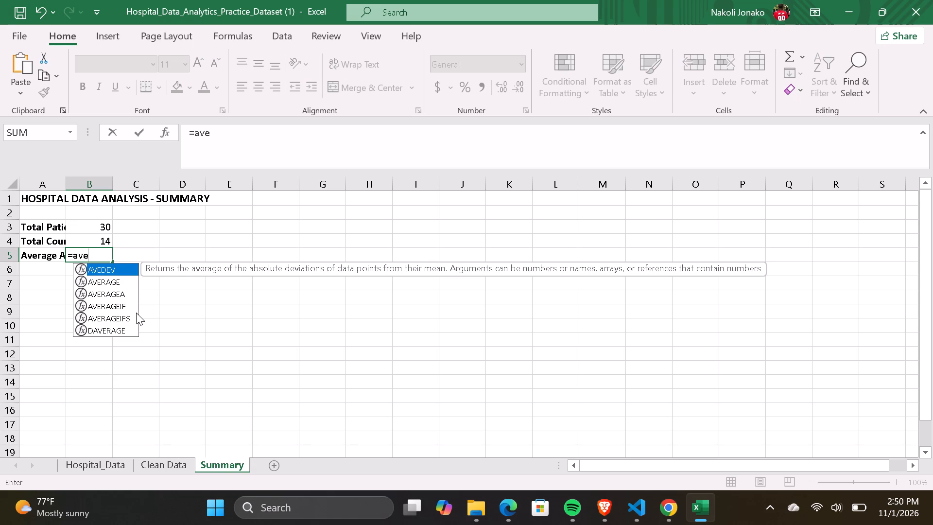
key("Down")
key("Tab")
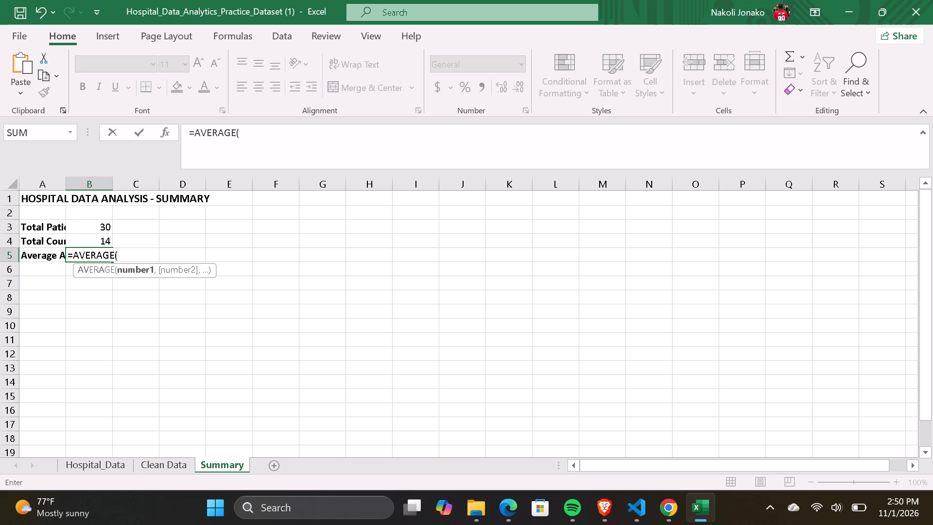
key("apostrophe")
type("Clean")
key("space")
type("Data")
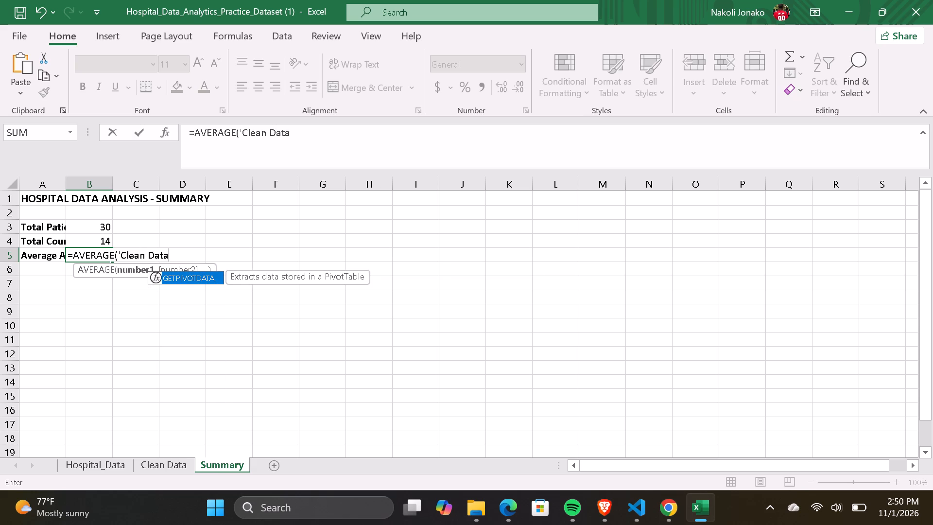
key("shift+quotedbl")
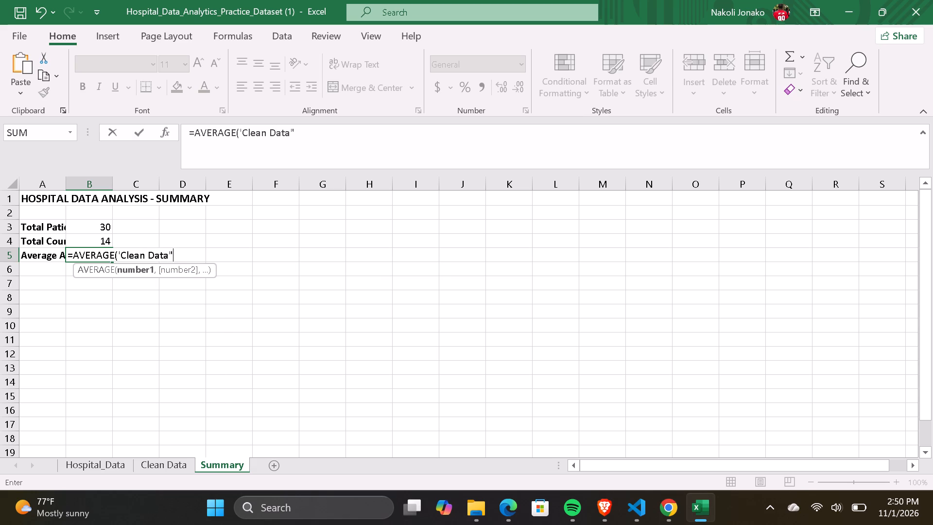
key("space")
key("shift+exclam")
key("shift+g")
key("2")
key("shift+colon")
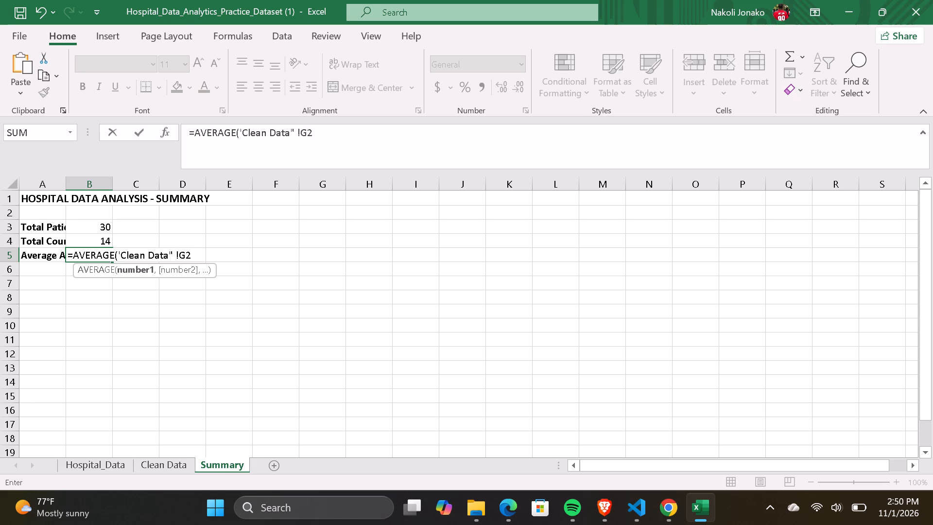
type("G31")
key("Return")
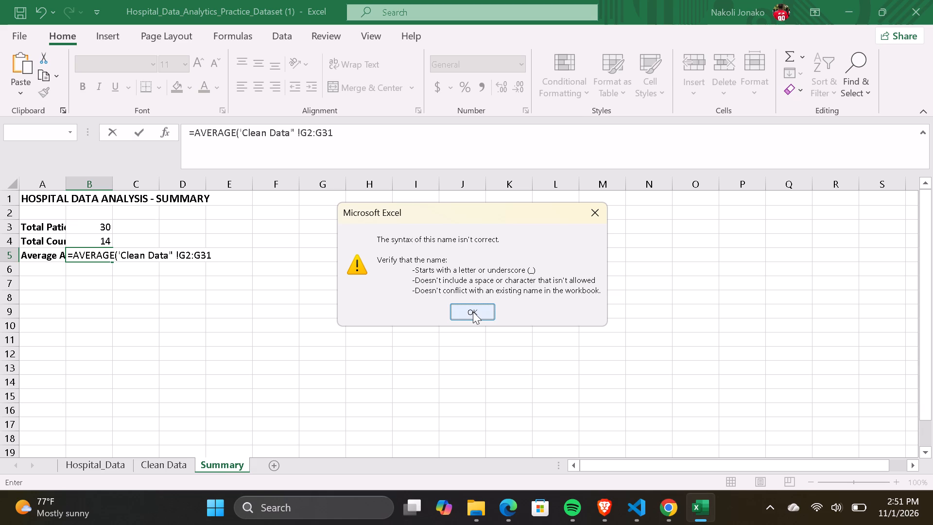
left_click(473, 312)
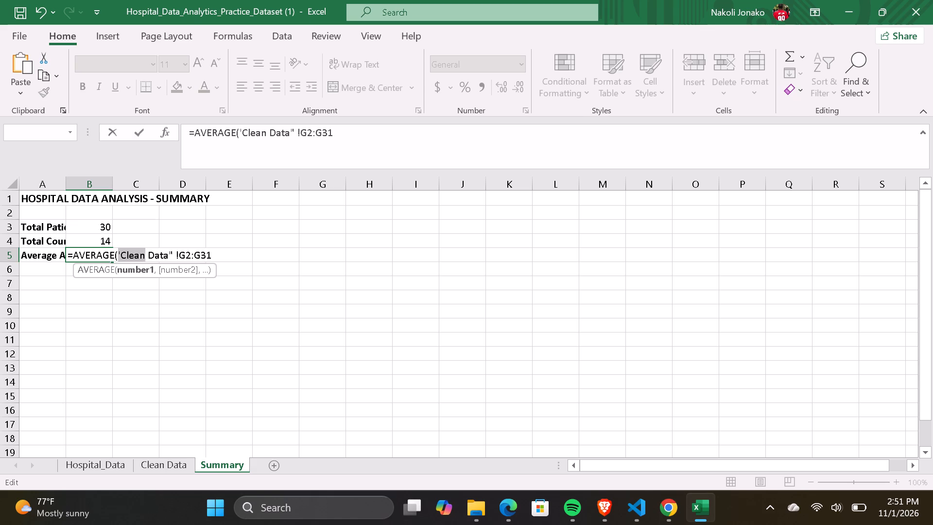
left_click(170, 249)
left_click(225, 252)
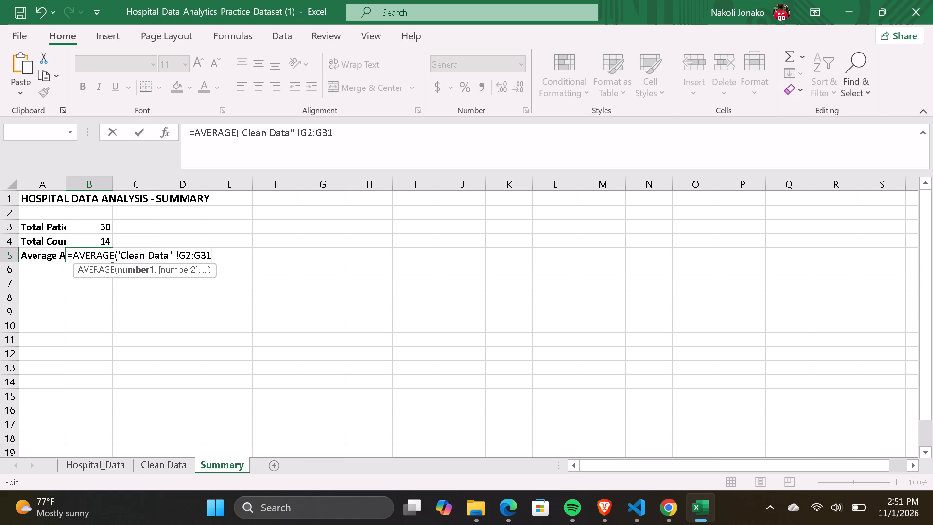
key("ctrl+0")
key("Return")
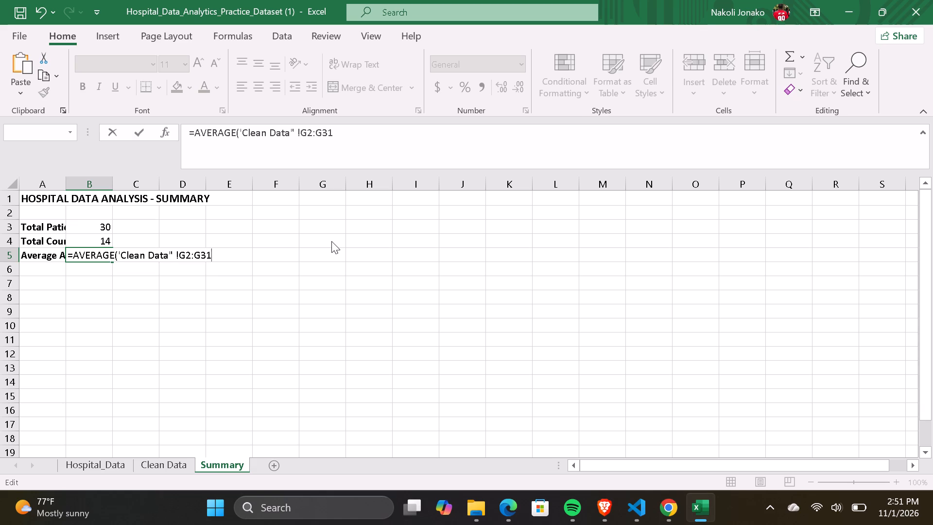
left_click(472, 316)
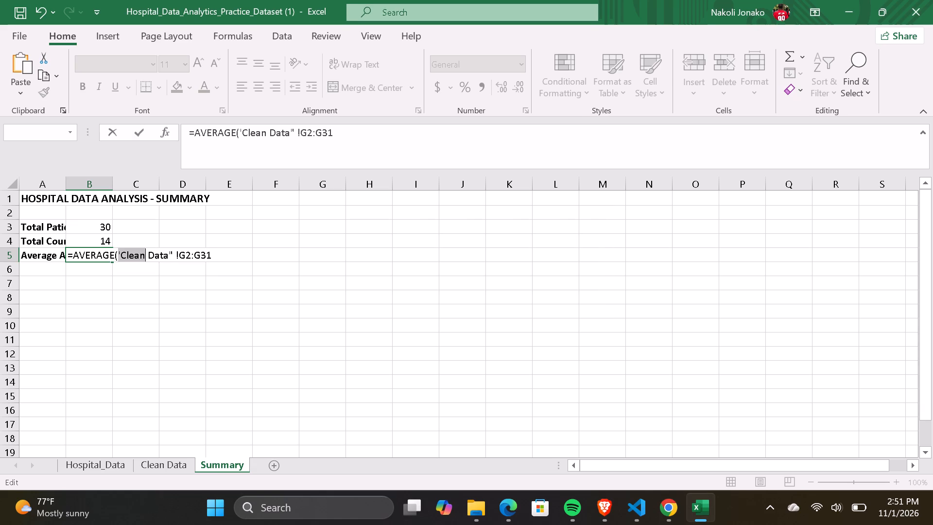
Rewrite the sheet and range reference in the Average Age formula in B5 so it reads =AVERAGE('Clean Data'!G2:G31).
left_click(246, 251)
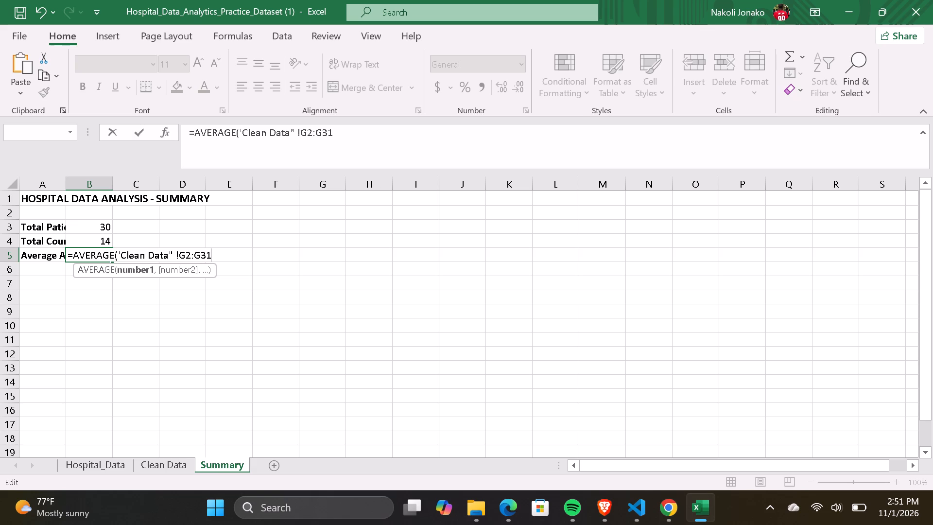
key("BackSpace")
key("BackSpace")
key("BackSpace")
key("BackSpace")
key("BackSpace")
key("BackSpace")
key("BackSpace")
key("BackSpace")
key("BackSpace")
key("BackSpace")
key("BackSpace")
key("BackSpace")
key("BackSpace")
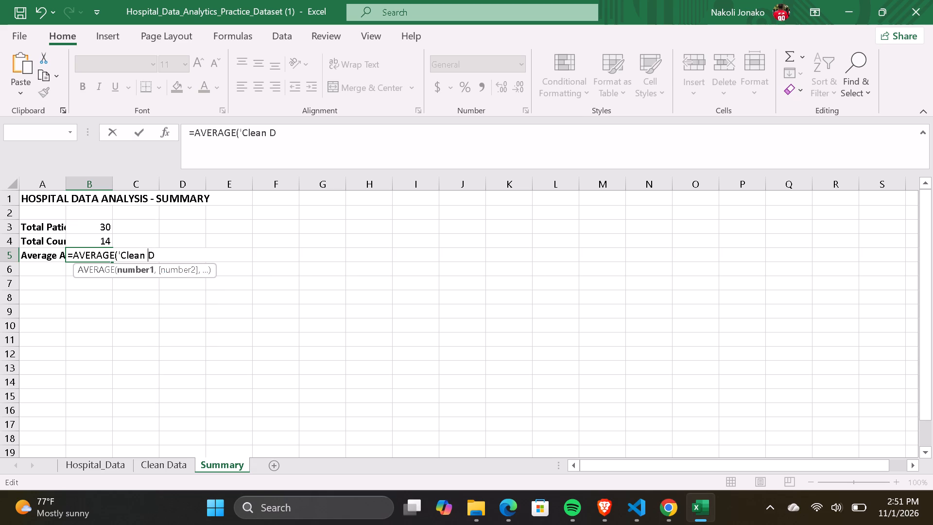
key("BackSpace")
key("BackSpace")
key("BackSpace")
key("BackSpace")
key("BackSpace")
key("BackSpace")
key("BackSpace")
key("shift+quotedbl")
key("BackSpace")
key("apostrophe")
type("Clean Data")
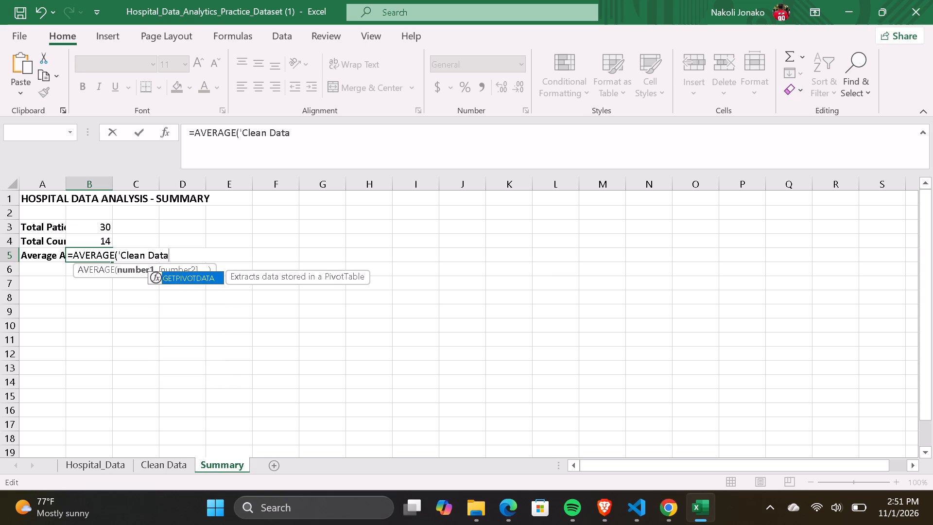
key("shift+quotedbl")
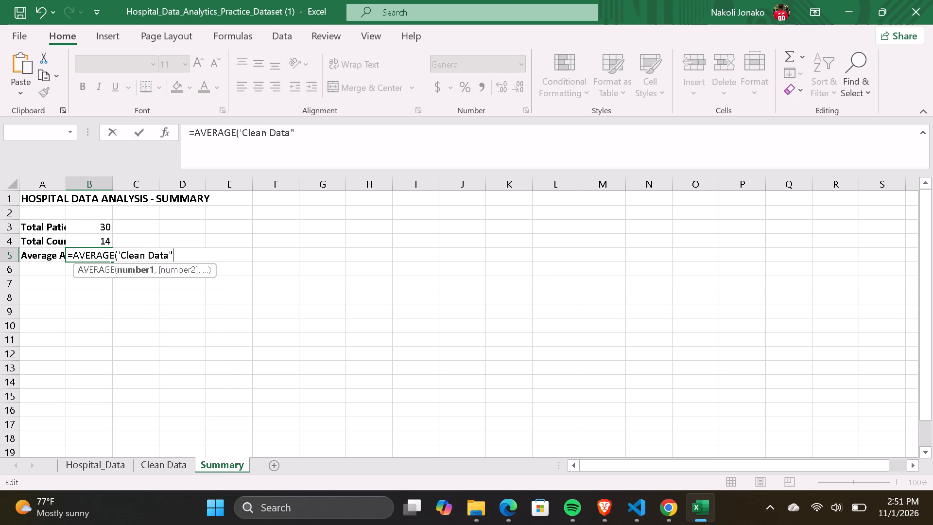
key("BackSpace")
key("semicolon")
key("BackSpace")
key("apostrophe")
key("space")
key("shift+exclam")
type("G2")
key("shift+colon")
type("G31")
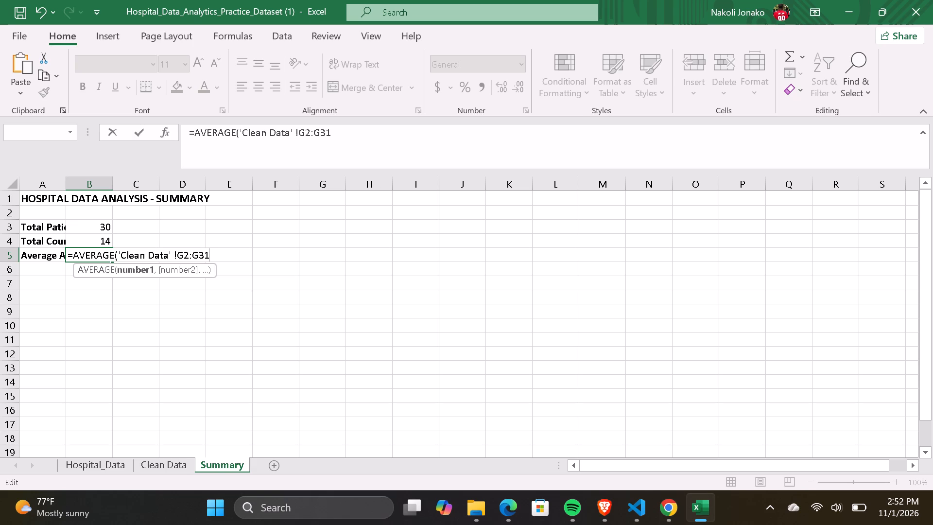
key("shift+parenright")
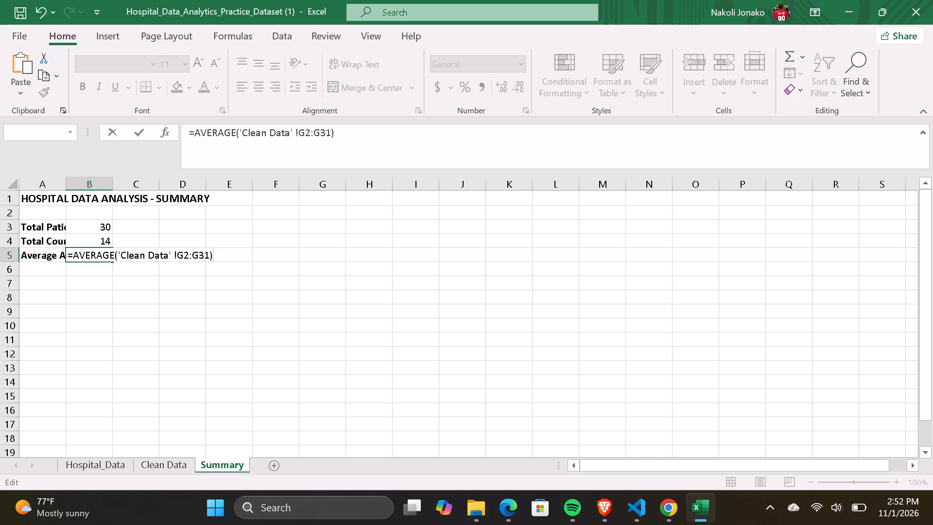
key("Return")
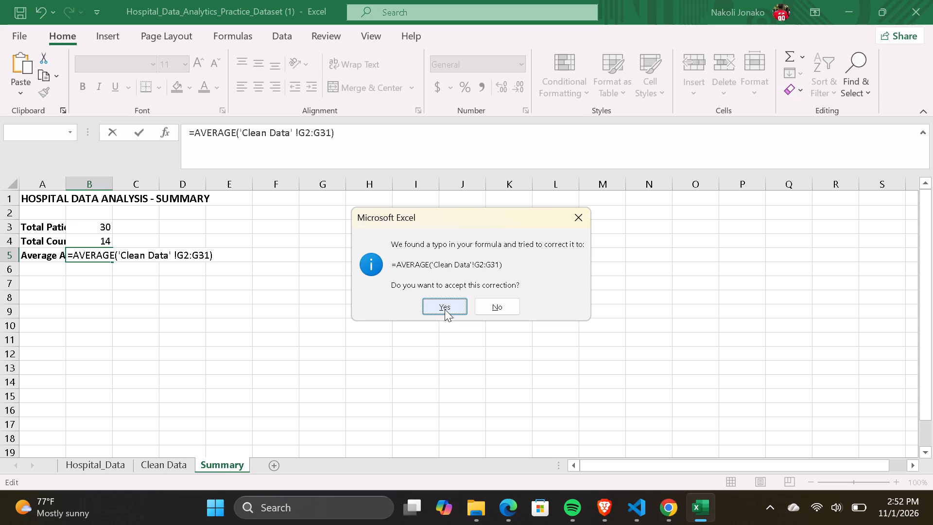
left_click(445, 309)
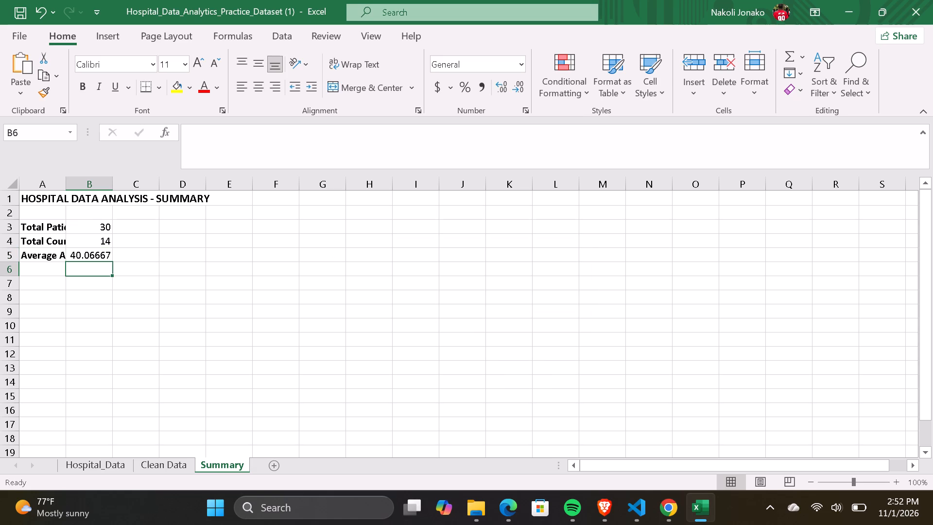
Enter the label "Average Cost" in bold in cell A6, below Average Age.
left_click(42, 271)
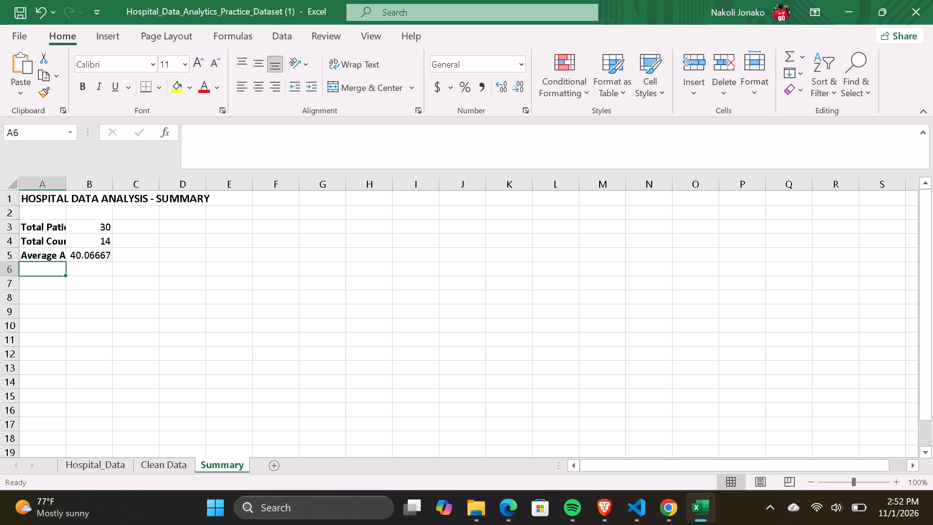
key("ctrl+b")
type("Averag")
key("e")
key("g")
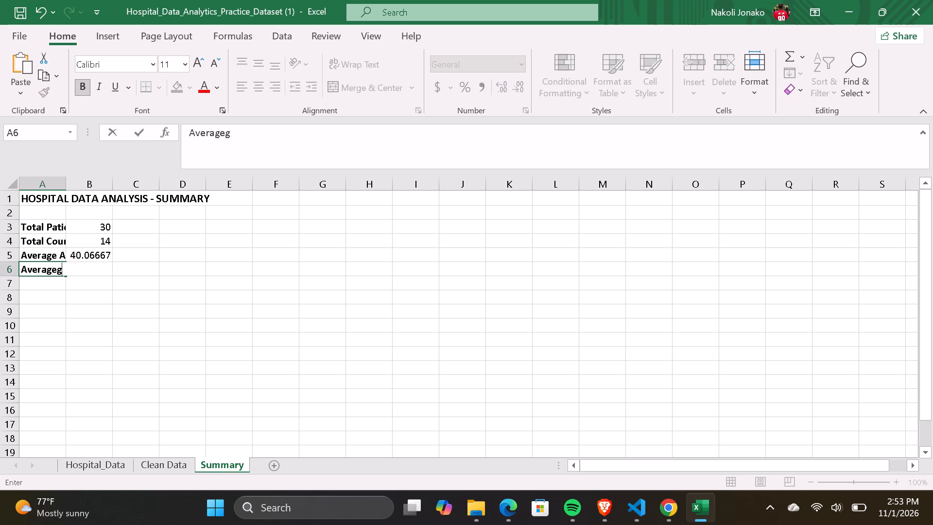
key("BackSpace")
key("space")
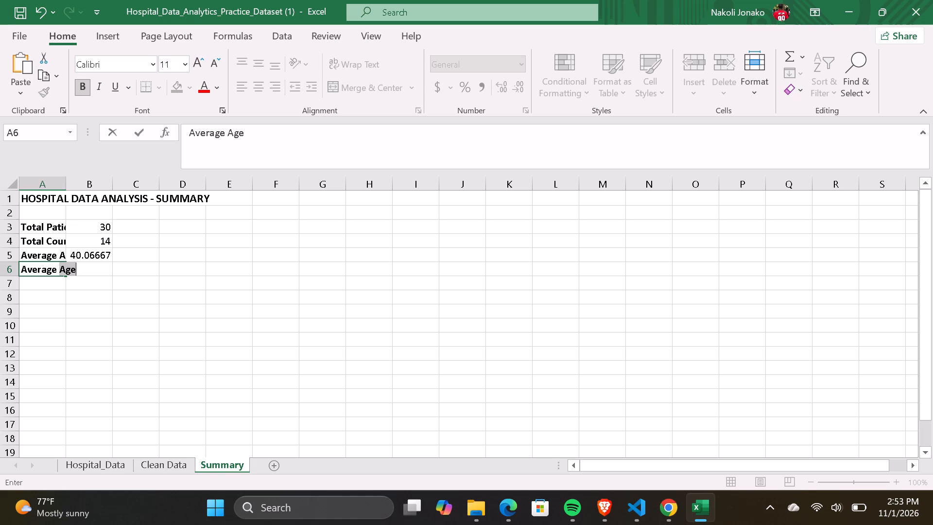
type("Cost")
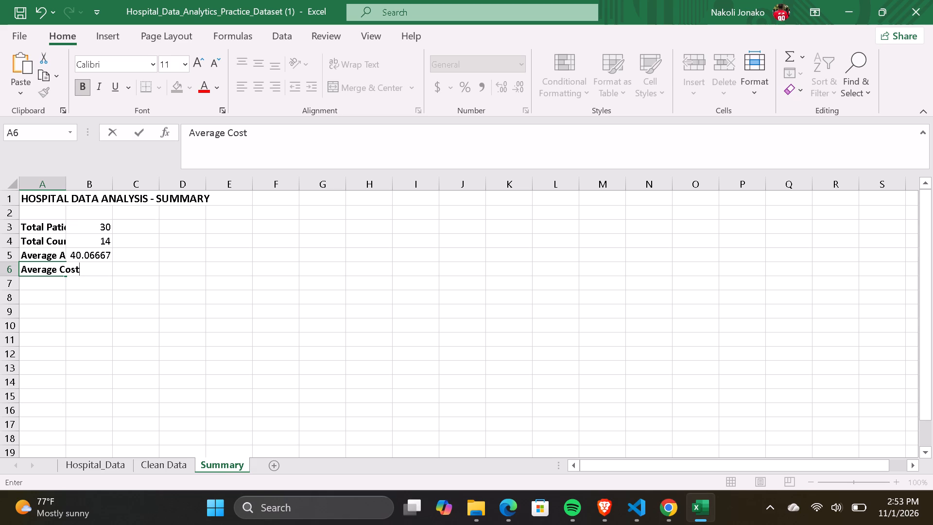
key("Return")
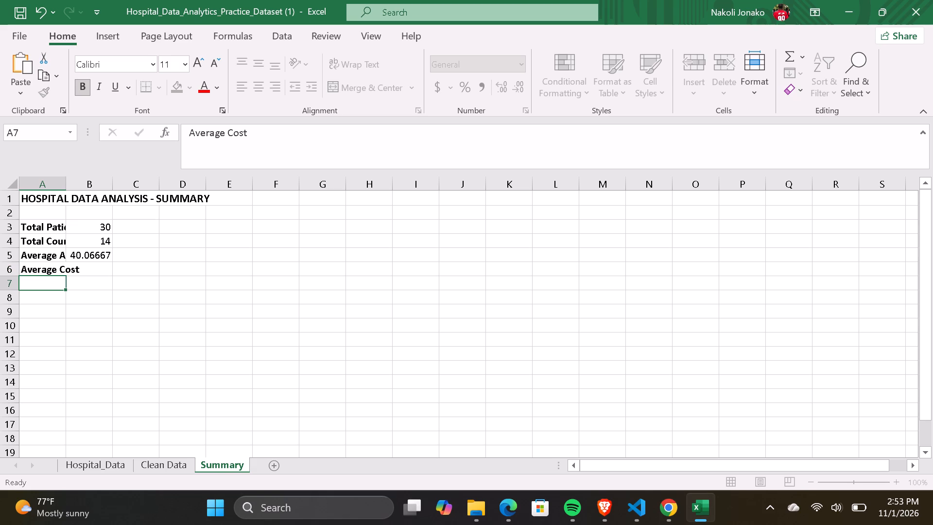
Enter the Average Cost formula =AVERAGE('Clean Data'!L2:L31) in cell B6.
left_click(92, 268)
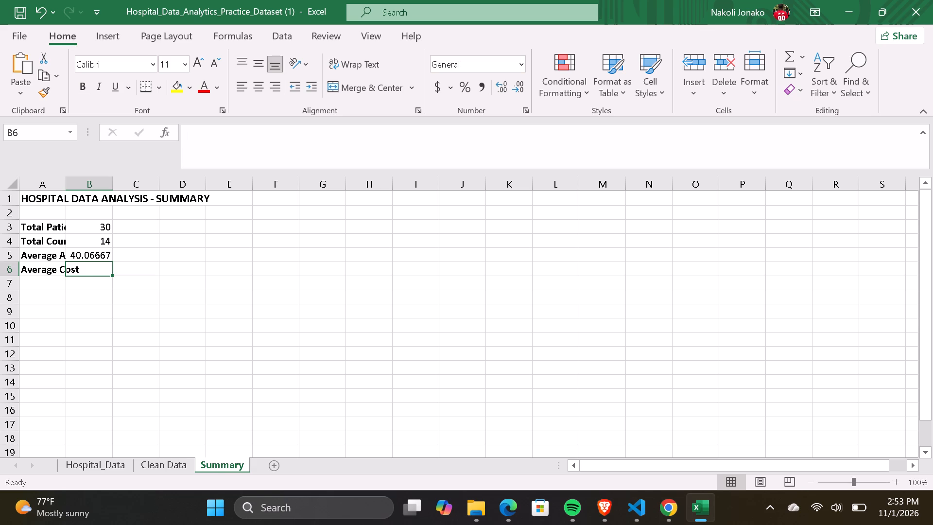
key("equal")
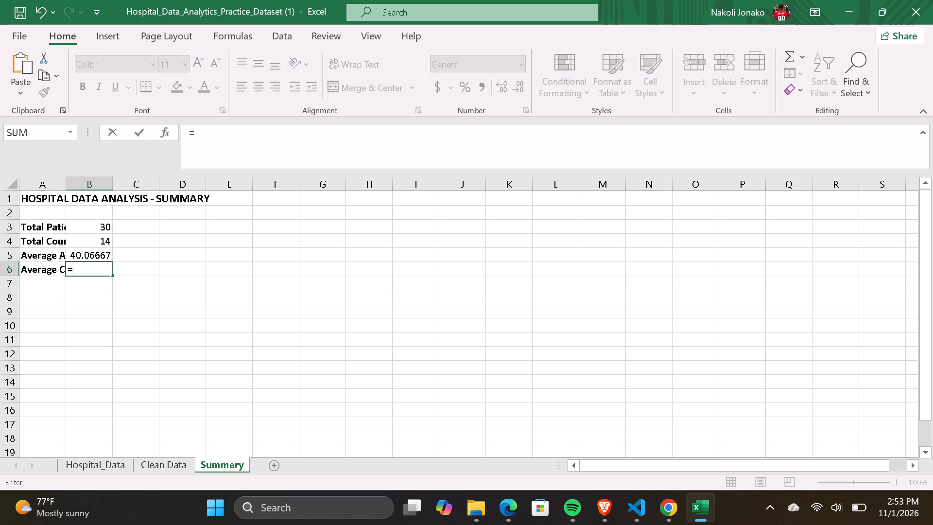
type("Ave")
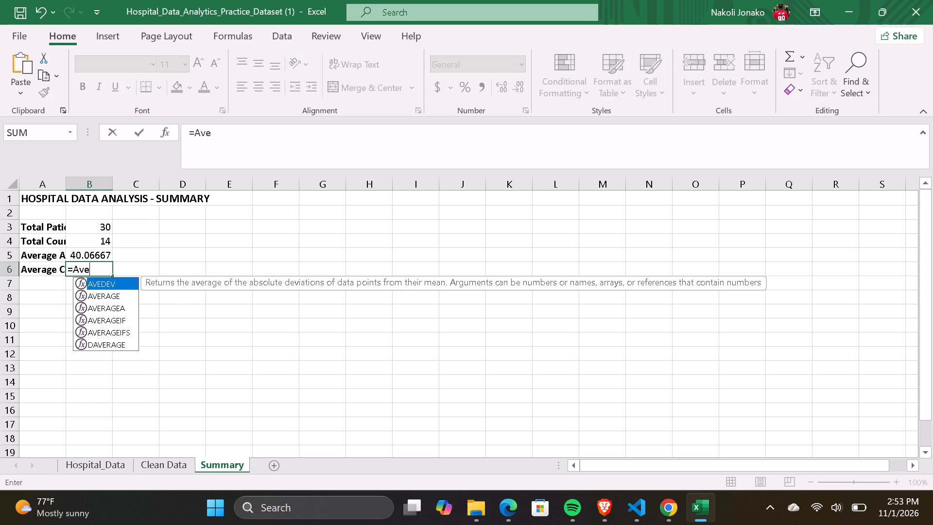
key("Down")
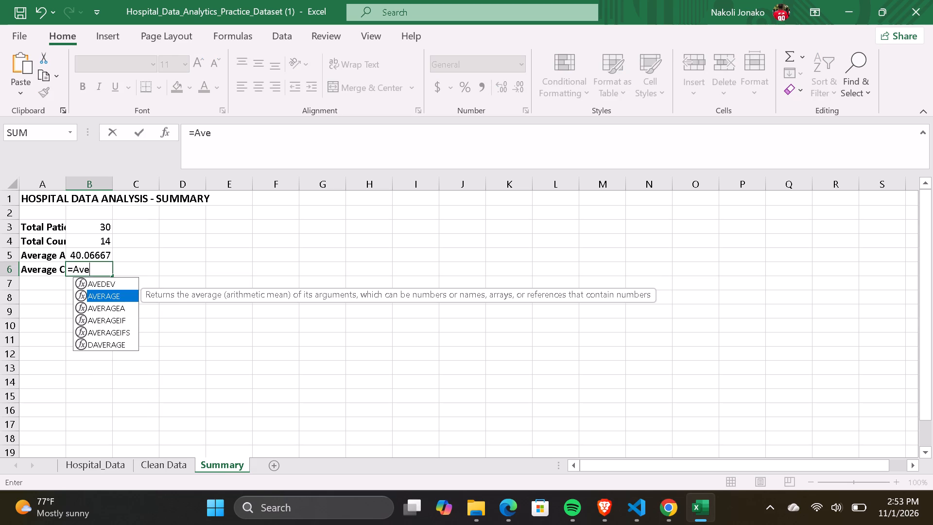
key("Tab")
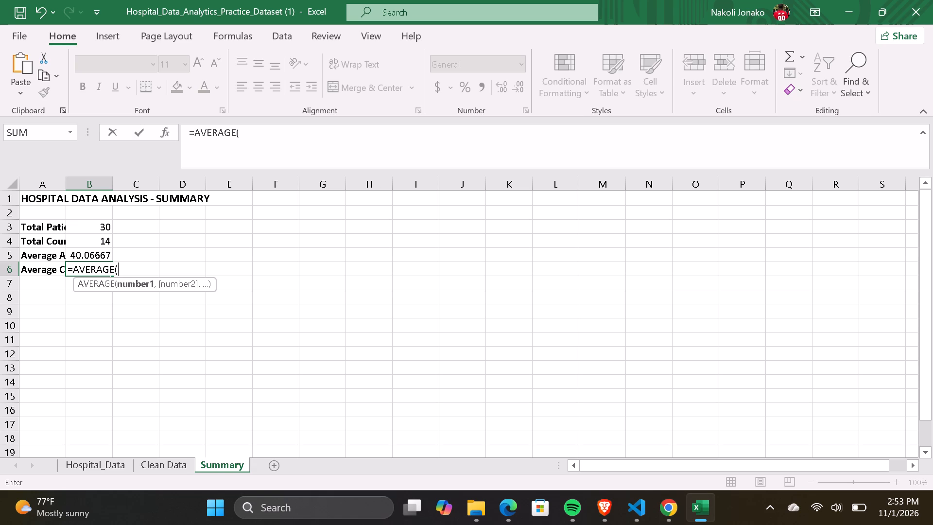
key("apostrophe")
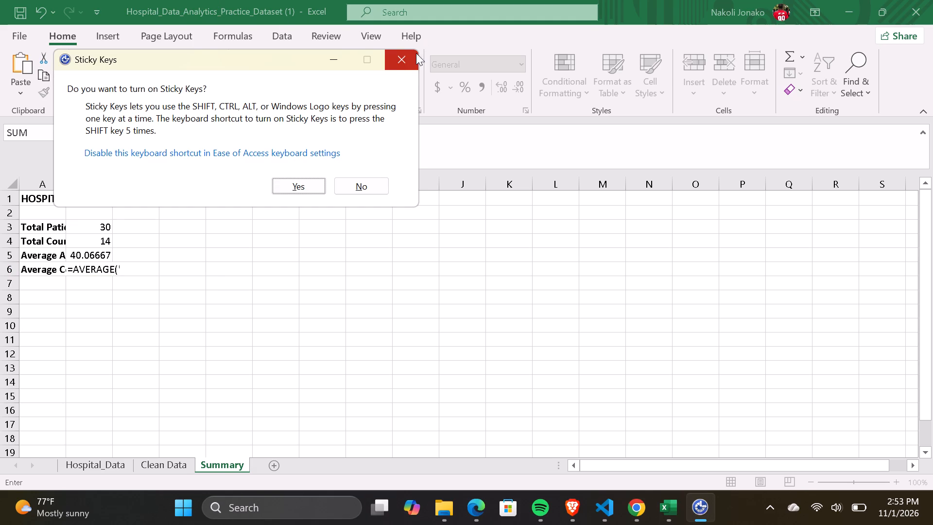
left_click(405, 58)
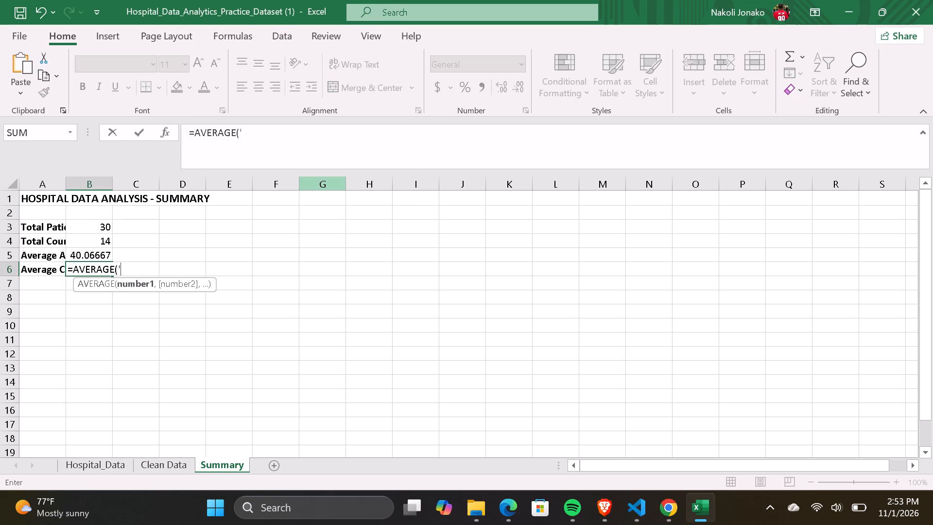
type("Clean")
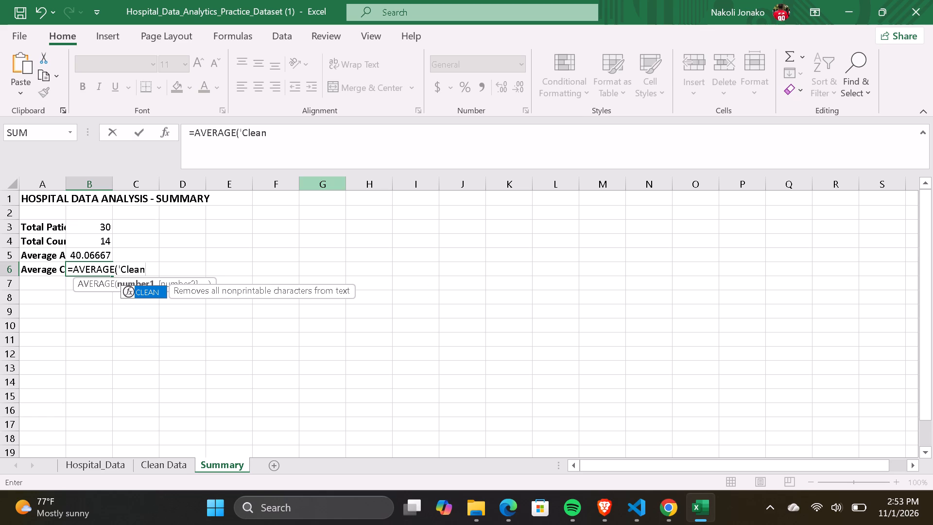
key("Return")
left_click(480, 317)
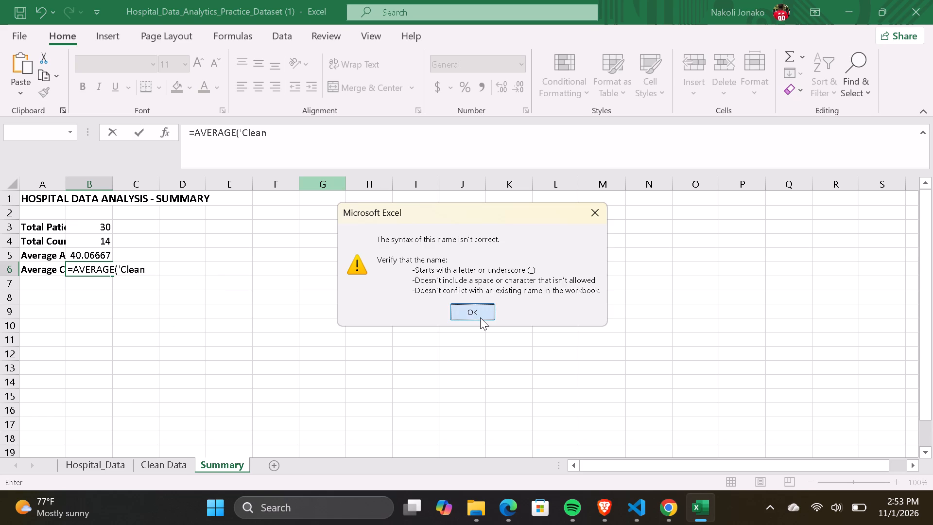
key("space")
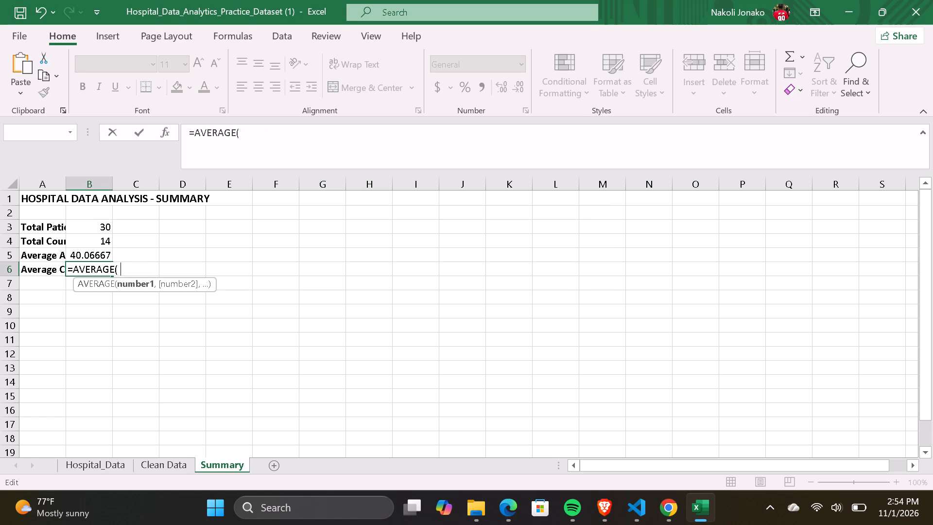
key("BackSpace")
key("apostrophe")
type("Clean")
key("space")
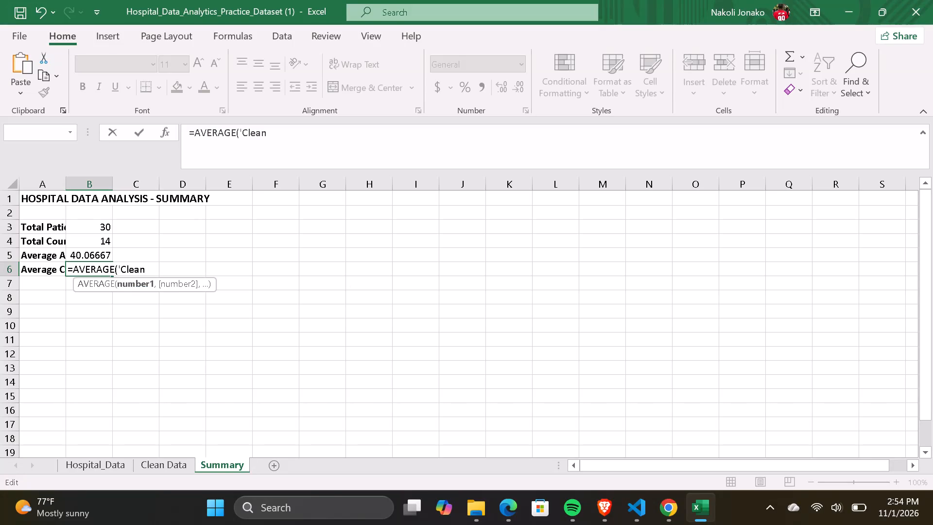
type("Dt")
key("BackSpace")
type("ara")
key("BackSpace")
key("BackSpace")
key("r")
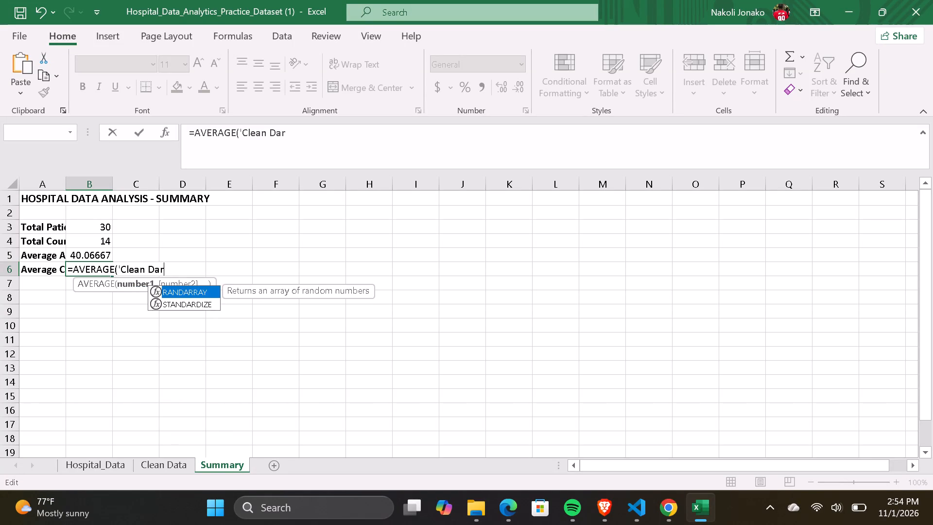
key("BackSpace")
type("ta")
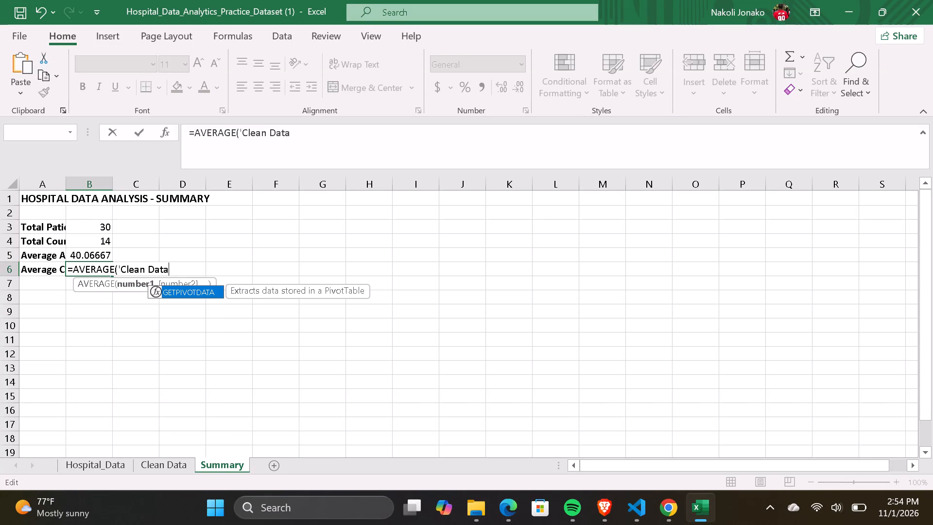
key("shift+quotedbl")
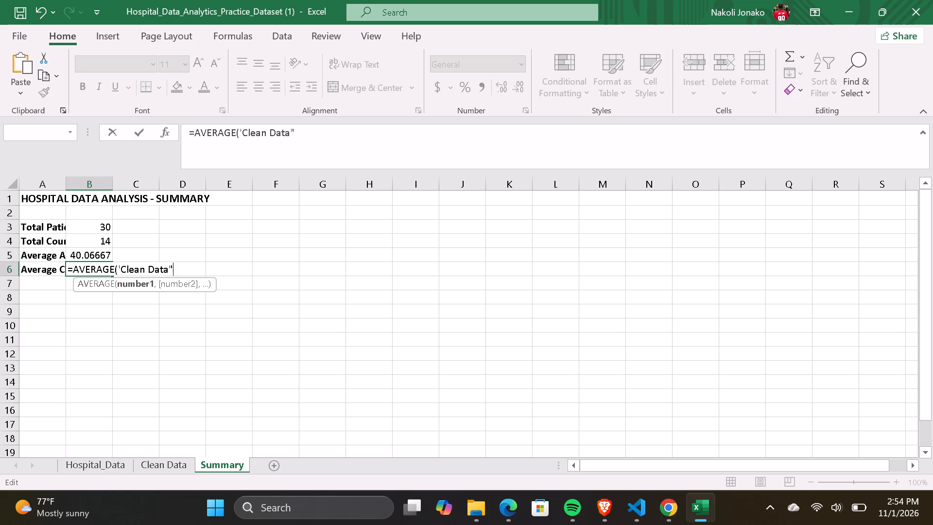
key("BackSpace")
key("apostrophe")
key("space")
key("BackSpace")
key("shift+exclam")
type("L2")
key("shift+colon")
key("shift+colon")
key("BackSpace")
key("BackSpace")
key("shift+l")
key("BackSpace")
key("shift+colon")
type("L31")
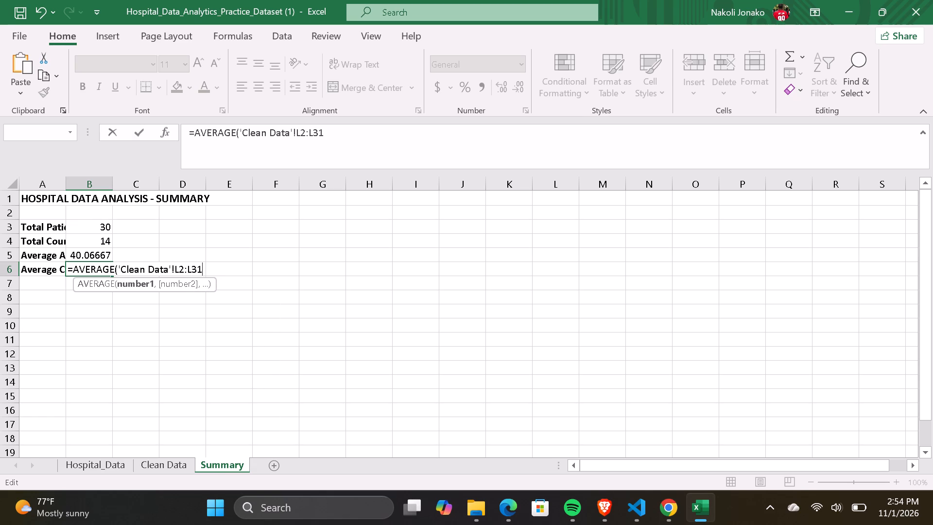
key("shift+parenright")
key("Return")
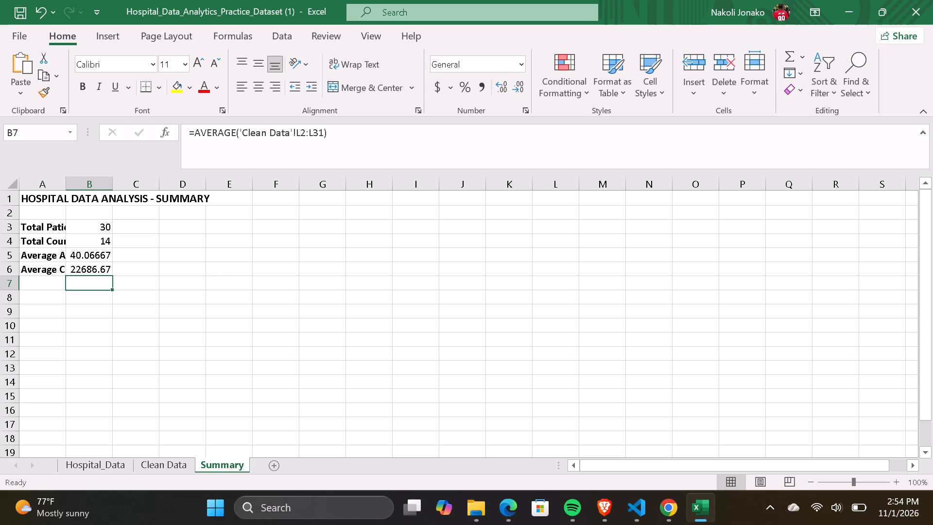
Enter the label "Total Treatment Cost" in bold in cell A7, below Average Cost.
key("Left")
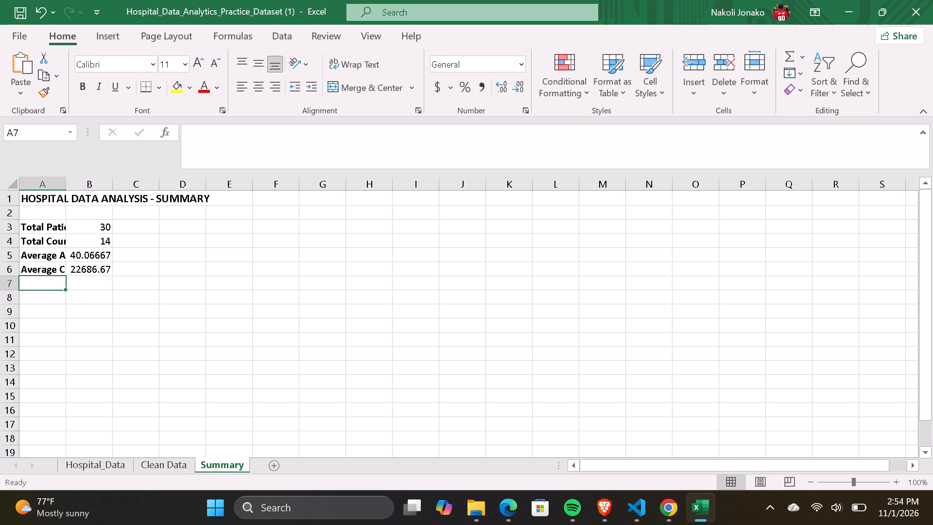
key("ctrl+b")
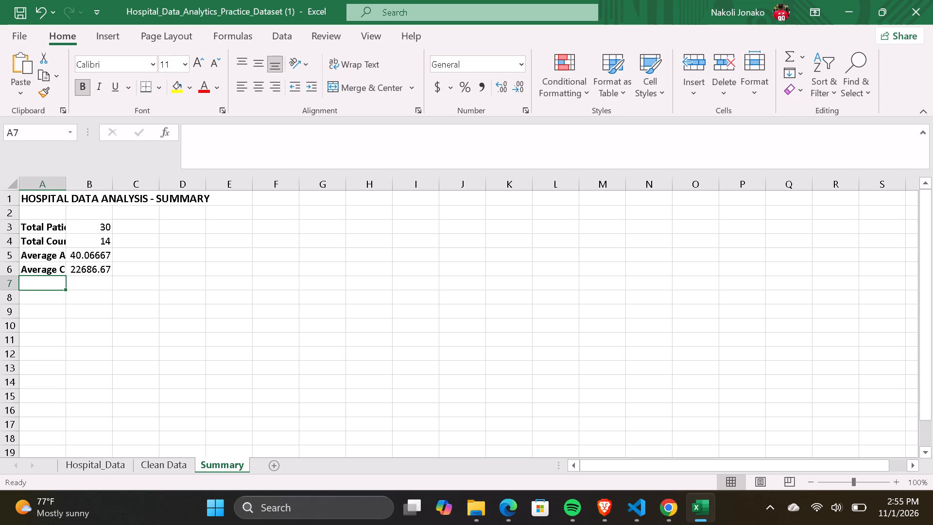
key("shift+t")
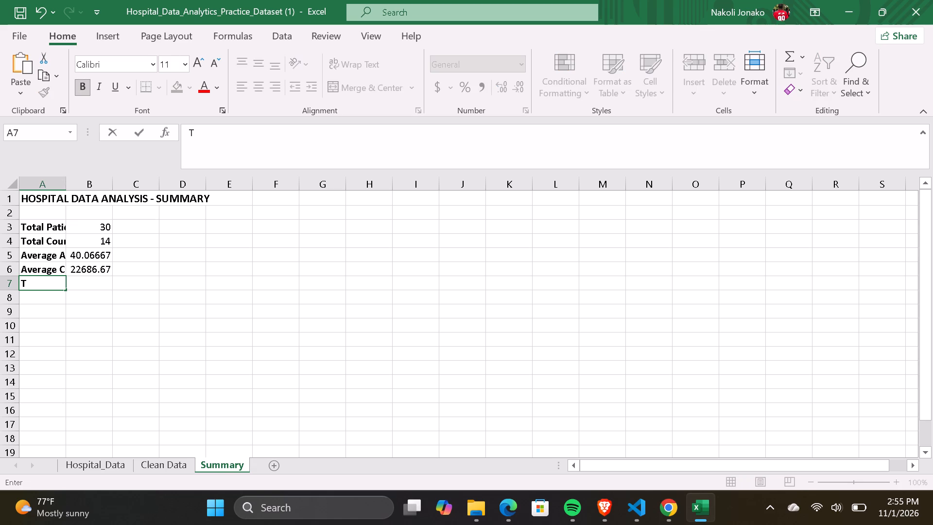
type("otal Treatment")
key("space")
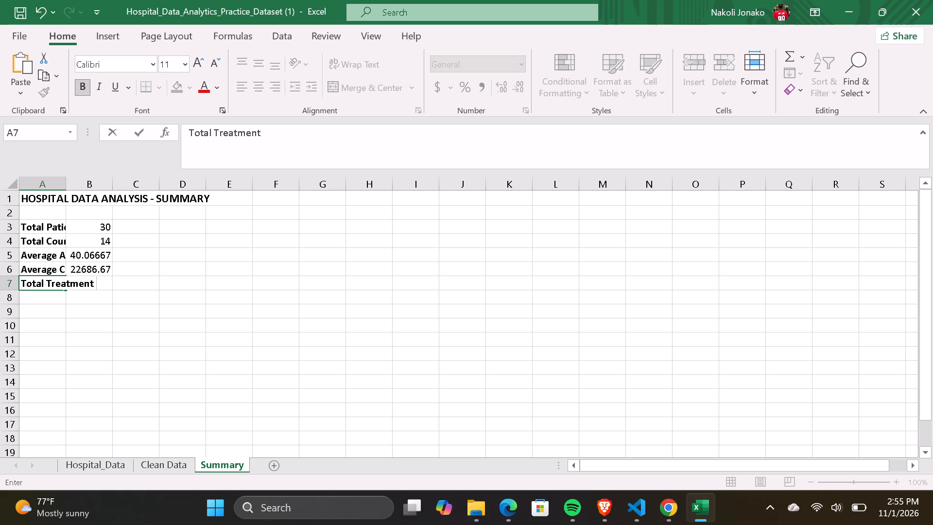
type("Cp")
key("BackSpace")
type("ost")
Enter the Total Treatment Cost formula =SUM('Clean Data'!L2:L31) in cell B7.
key("Right")
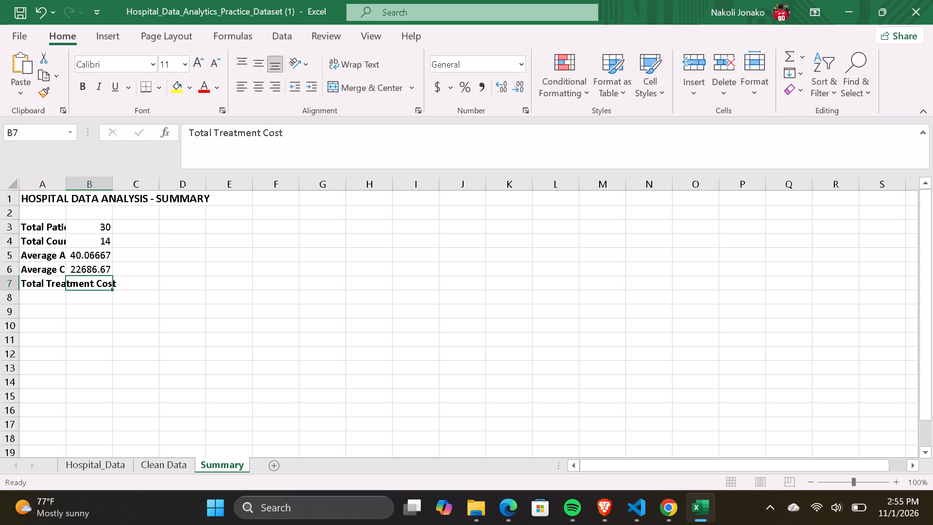
key("equal")
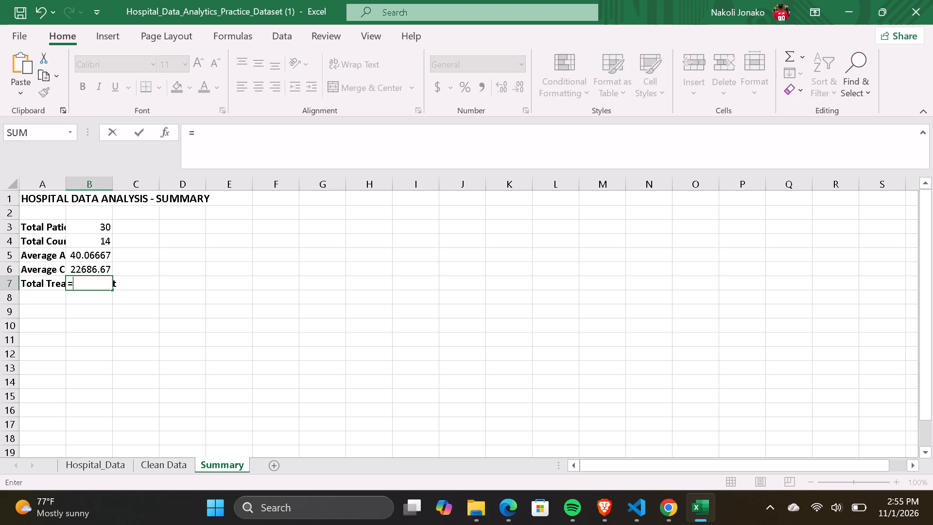
type("sum")
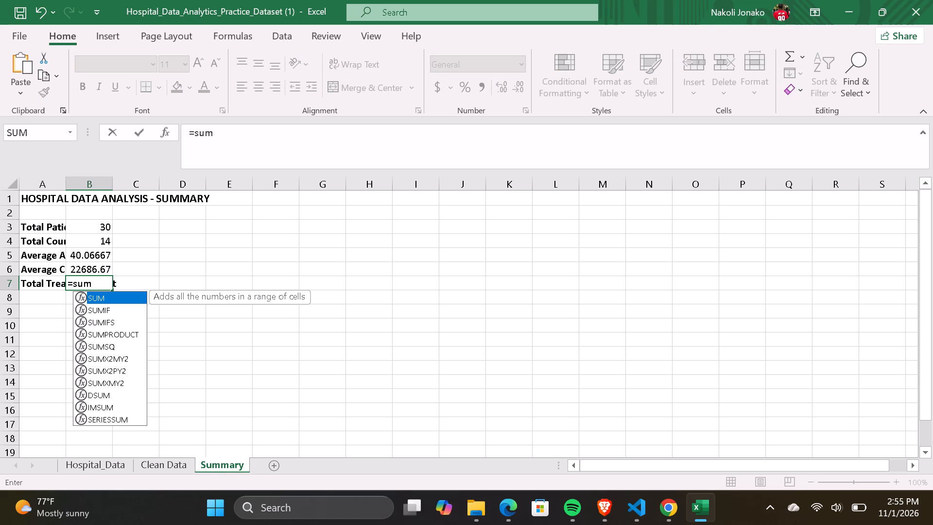
key("Tab")
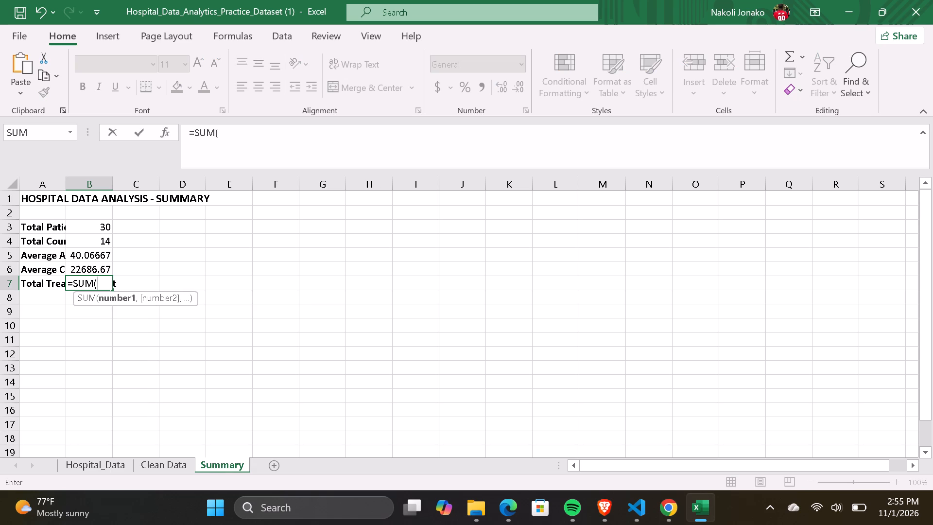
key("apostrophe")
type("Clean")
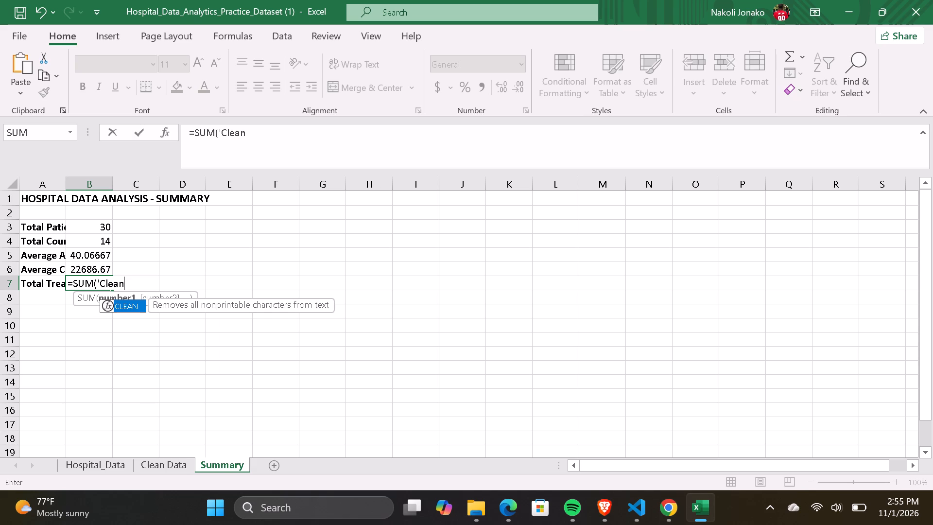
key("space")
type("Data")
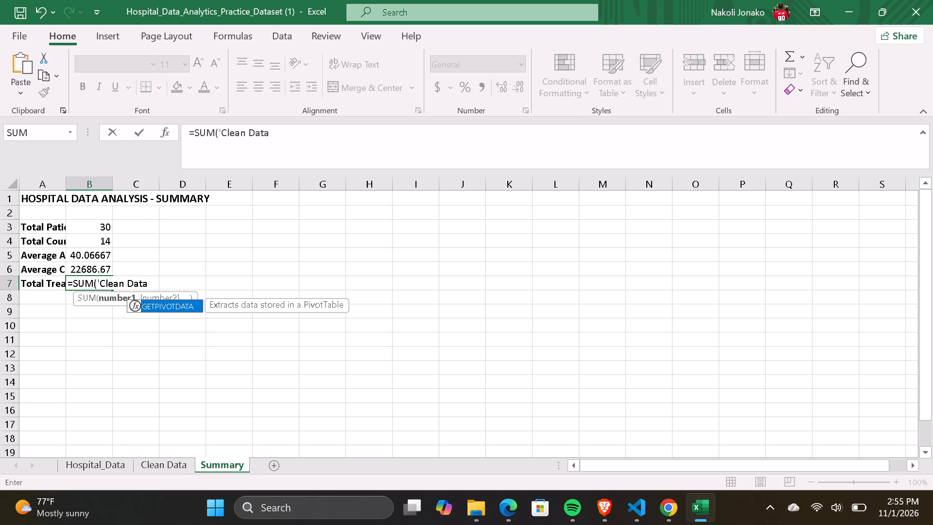
key("apostrophe")
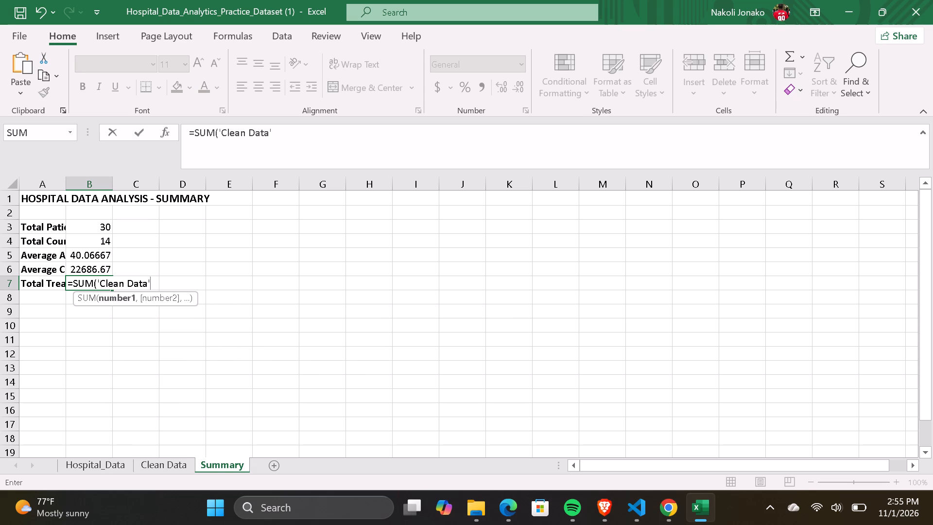
key("shift+exclam")
type("L2")
key("shift+colon")
key("shift+l")
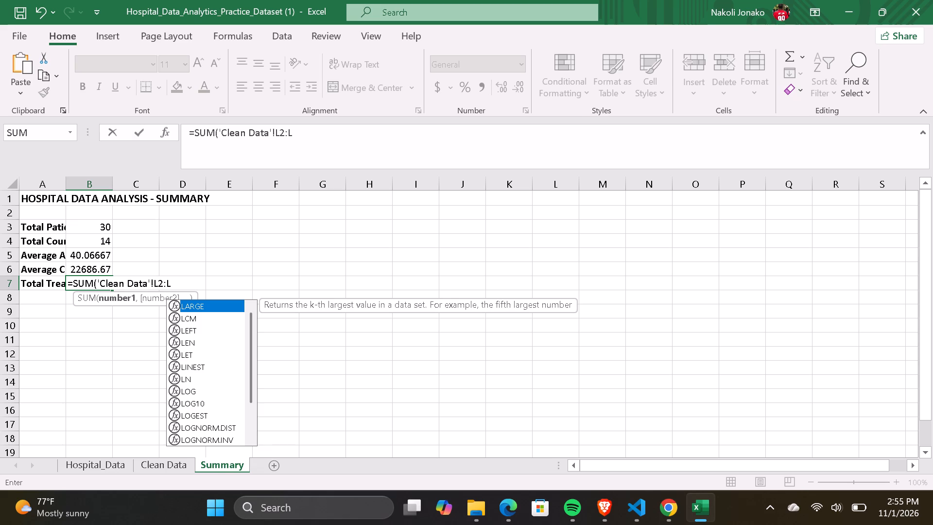
type("31")
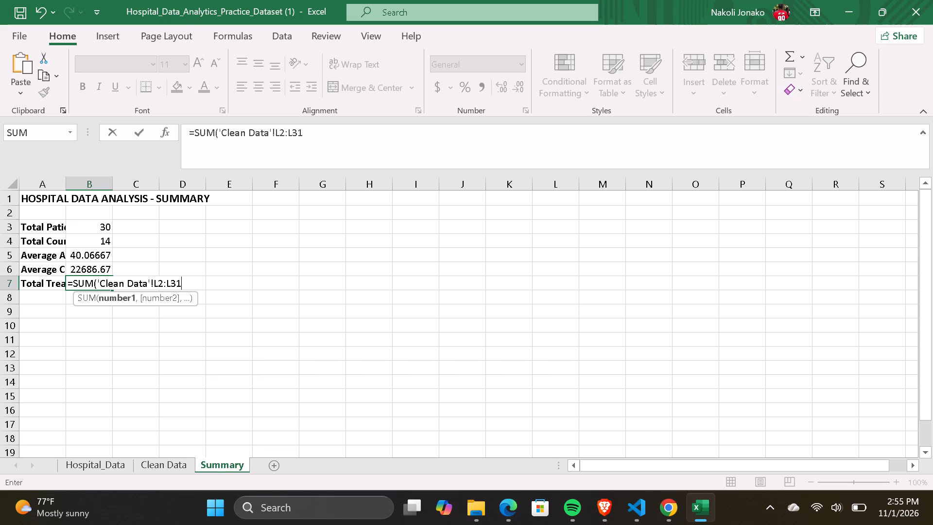
key("shift+parenright")
key("Return")
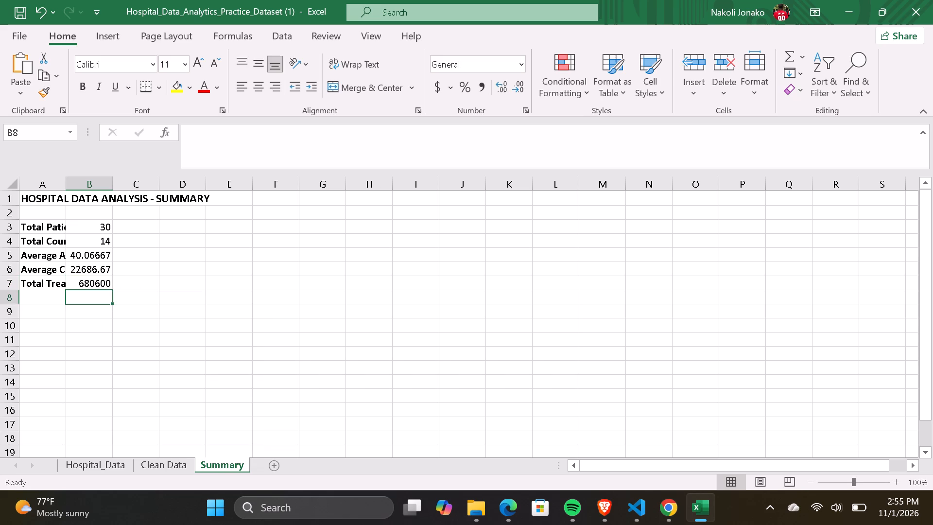
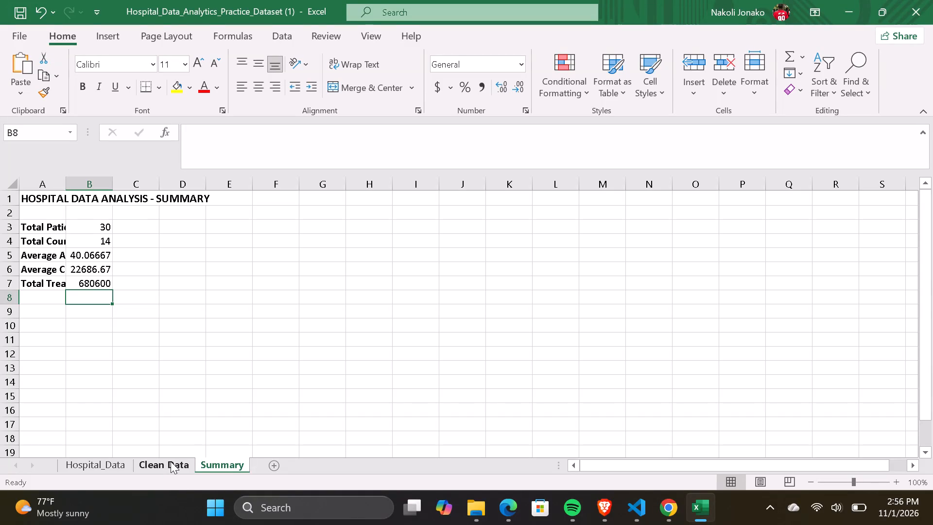
Insert a PivotTable from Table1 on the Clean Data sheet, placed on the existing worksheet at Summary!A10.
left_click(171, 461)
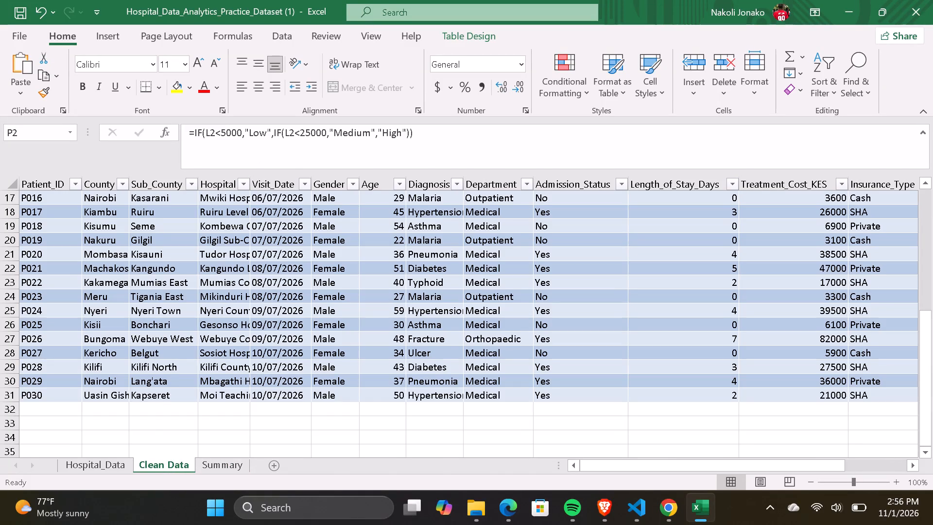
left_click(296, 268)
scroll(296, 268, "up", 5)
left_click(298, 329)
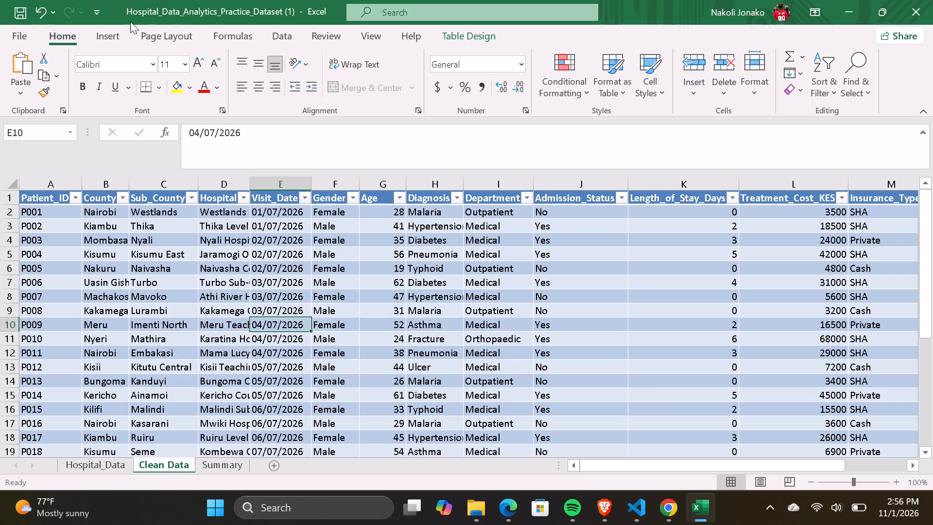
left_click(108, 31)
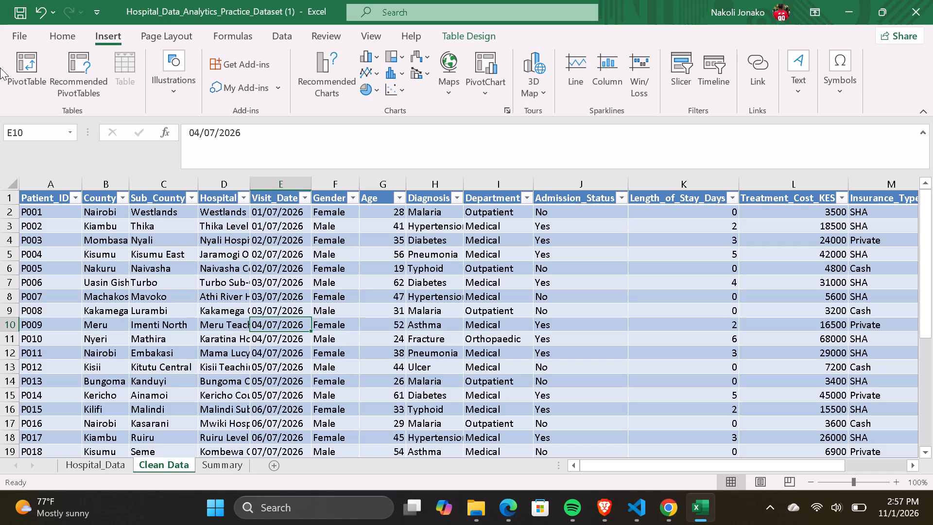
left_click(19, 65)
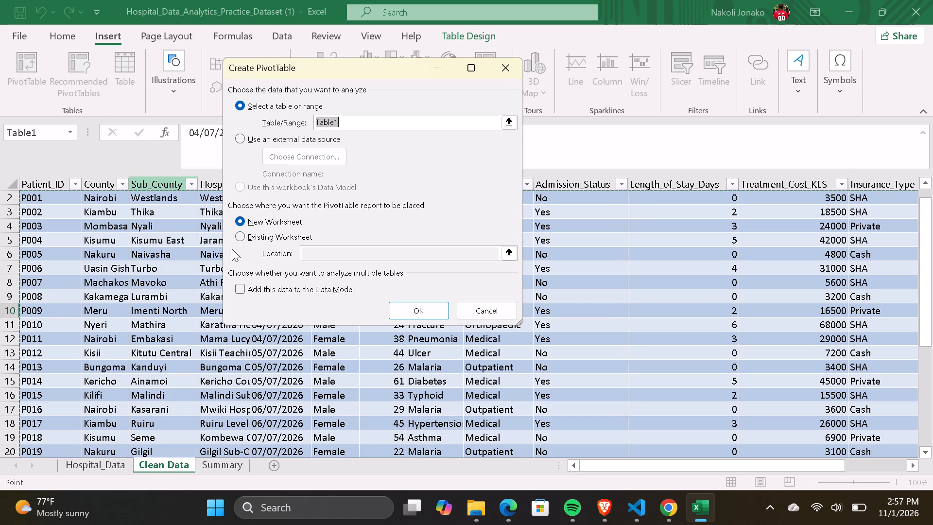
left_click(240, 238)
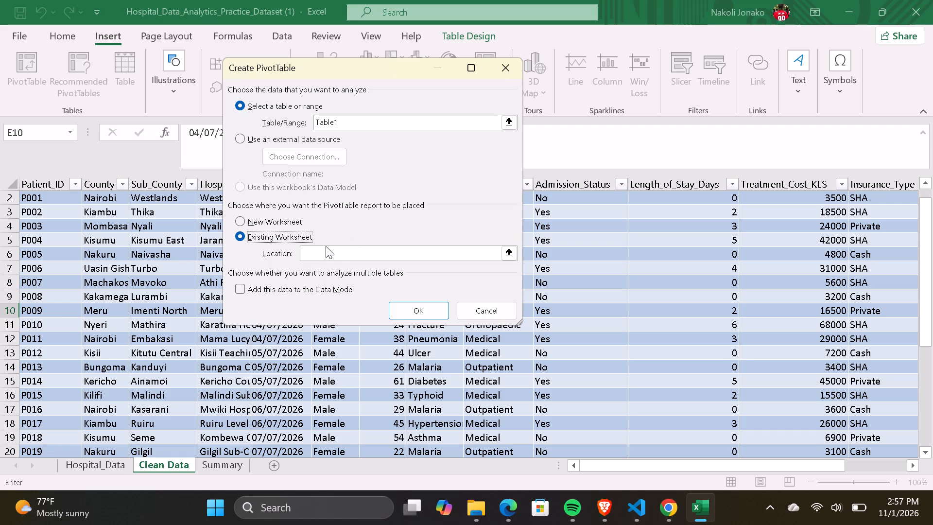
left_click(346, 252)
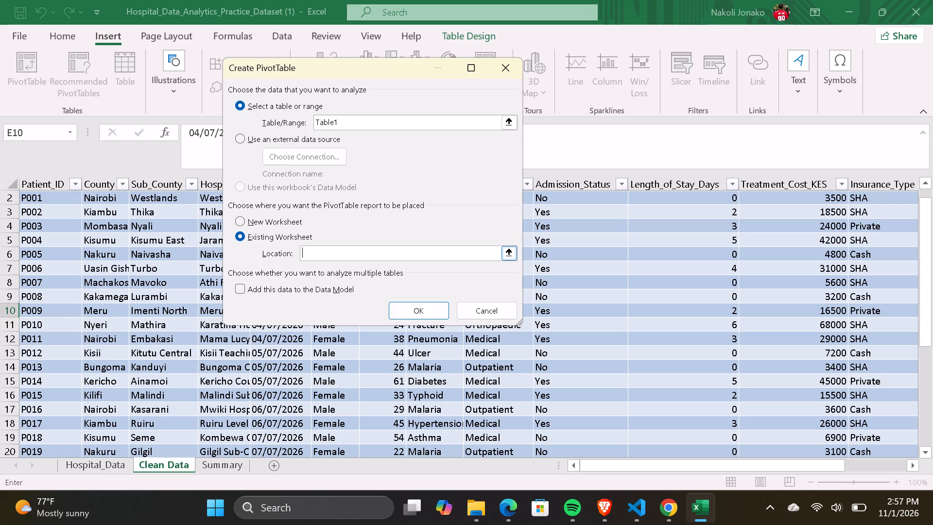
left_click(346, 252)
type("Summary")
key("shift+exclam")
key("shift+a")
type("10")
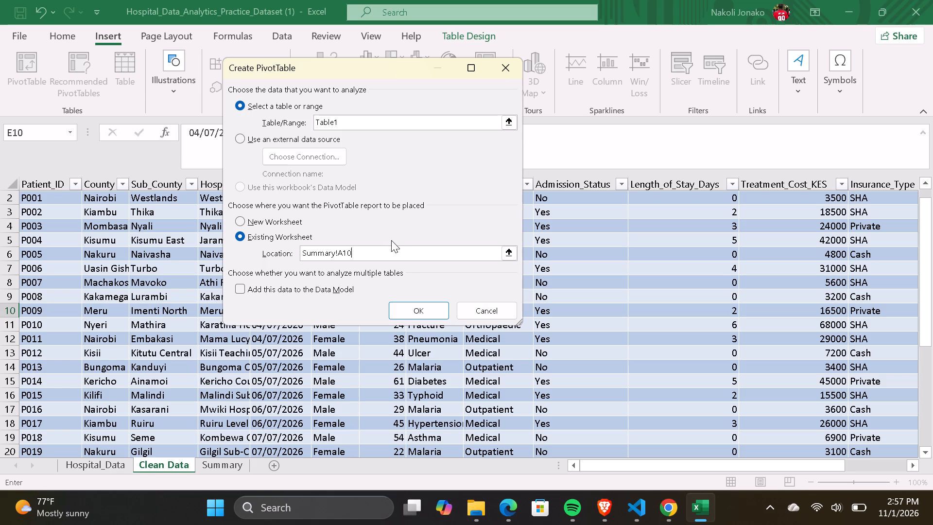
left_click(413, 310)
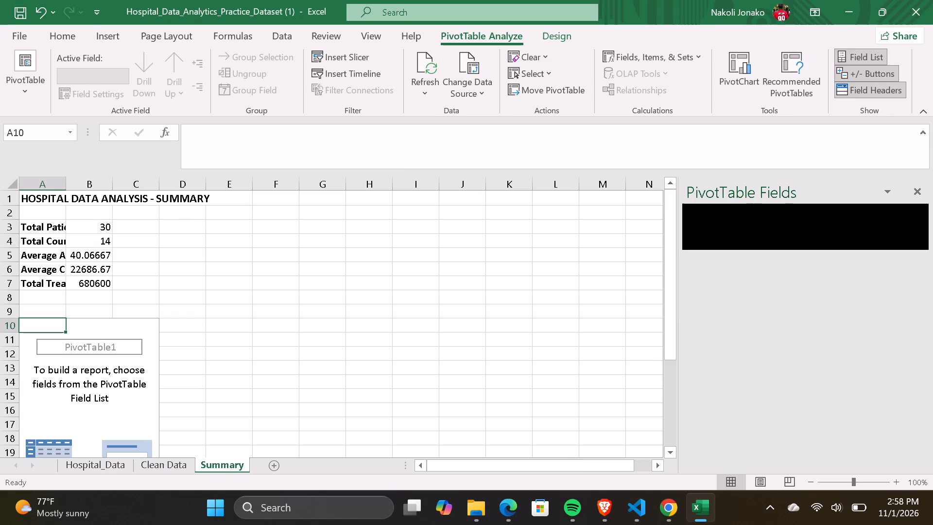
Add the County field to the rows of the new PivotTable.
scroll(413, 310, "down", 1)
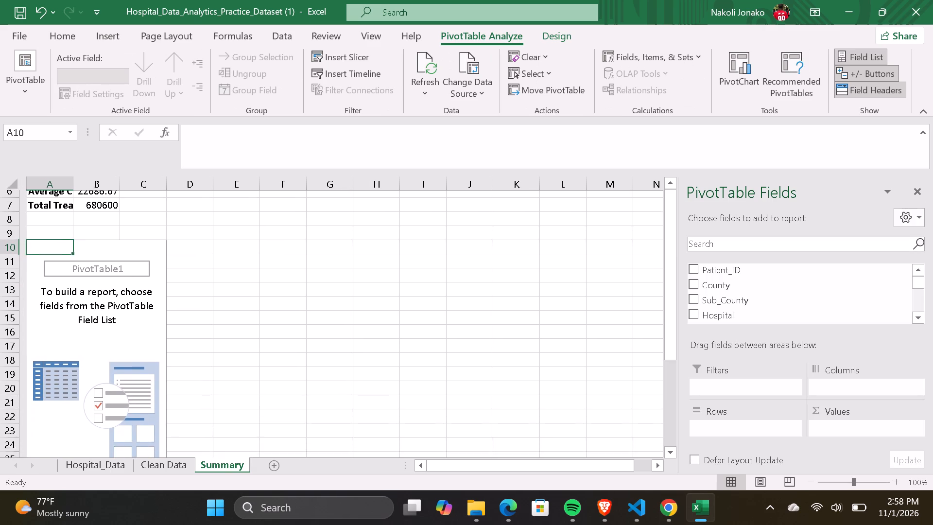
scroll(413, 310, "down", 1)
scroll(413, 310, "right", 1)
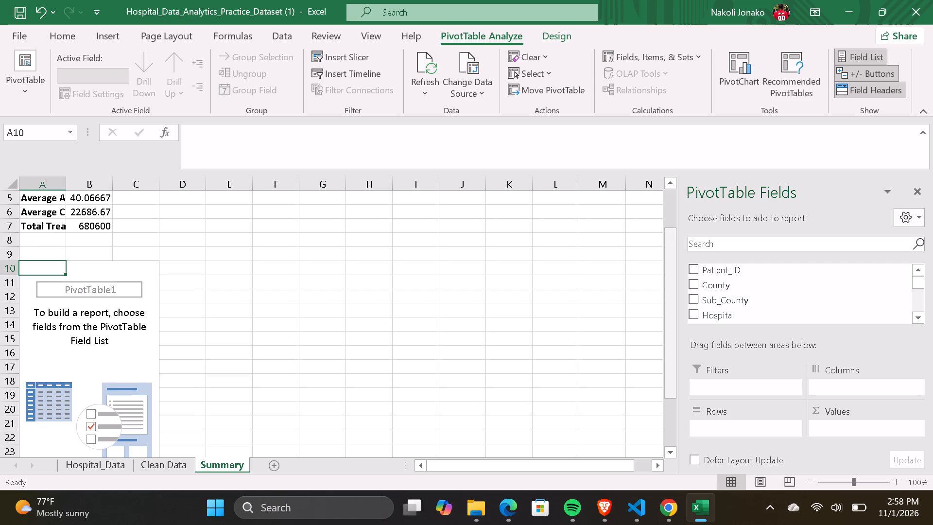
scroll(781, 272, "up", 1)
left_click_drag(732, 283, 770, 367)
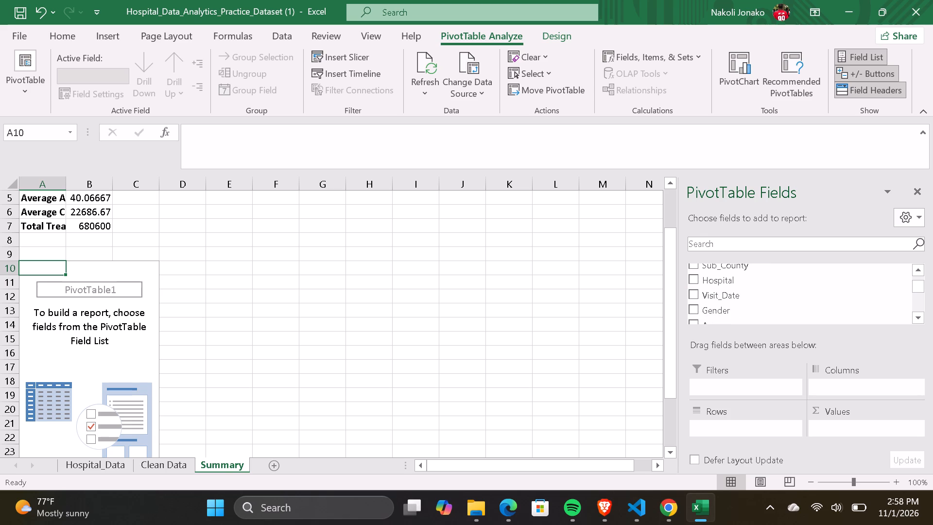
left_click_drag(770, 367, 760, 417)
left_click(760, 417)
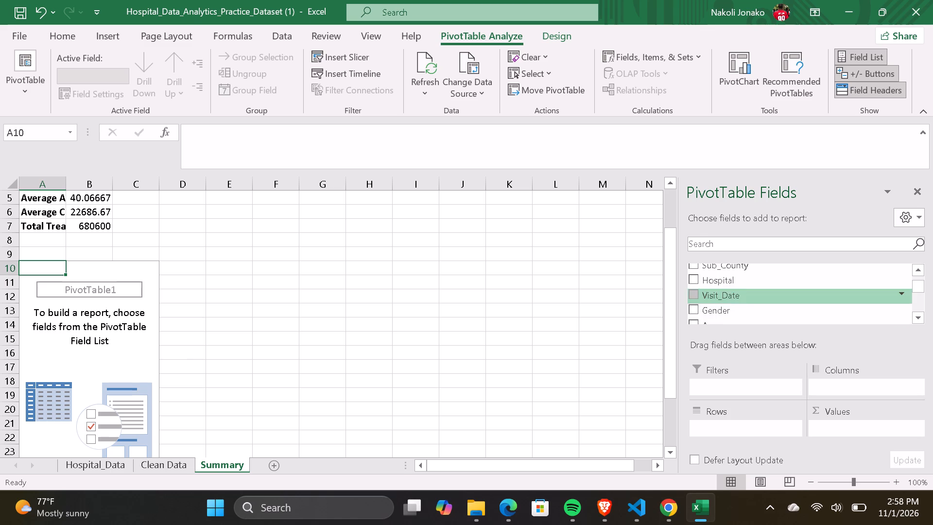
scroll(751, 274, "up", 3)
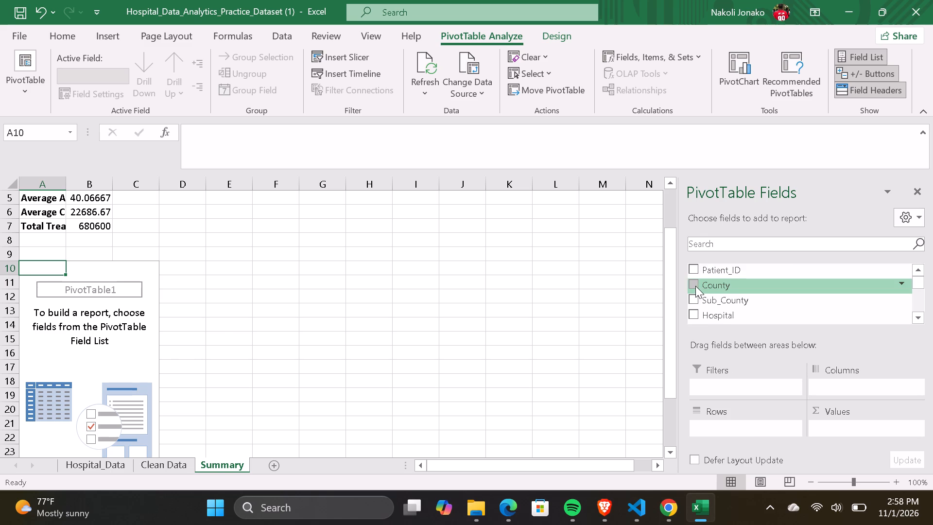
left_click(695, 286)
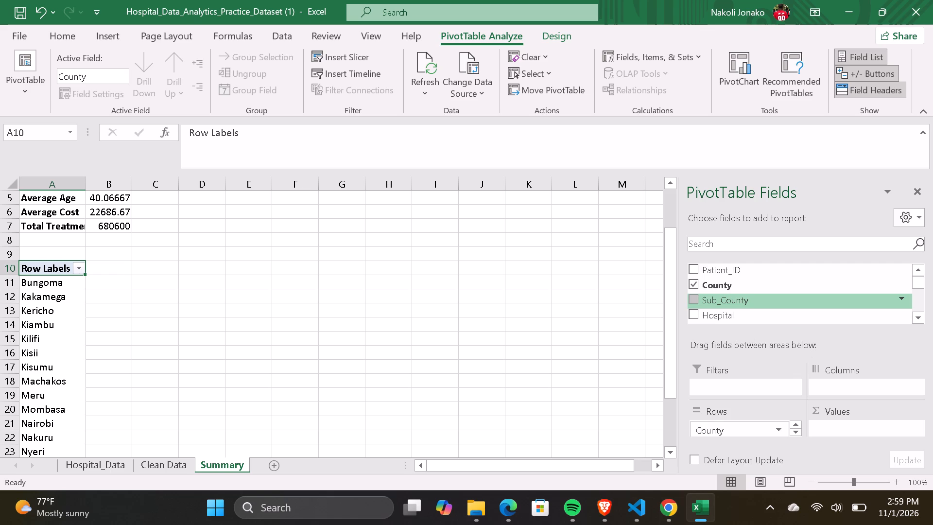
Add Patient_ID to the PivotTable's values as a count for each county.
scroll(763, 294, "down", 2)
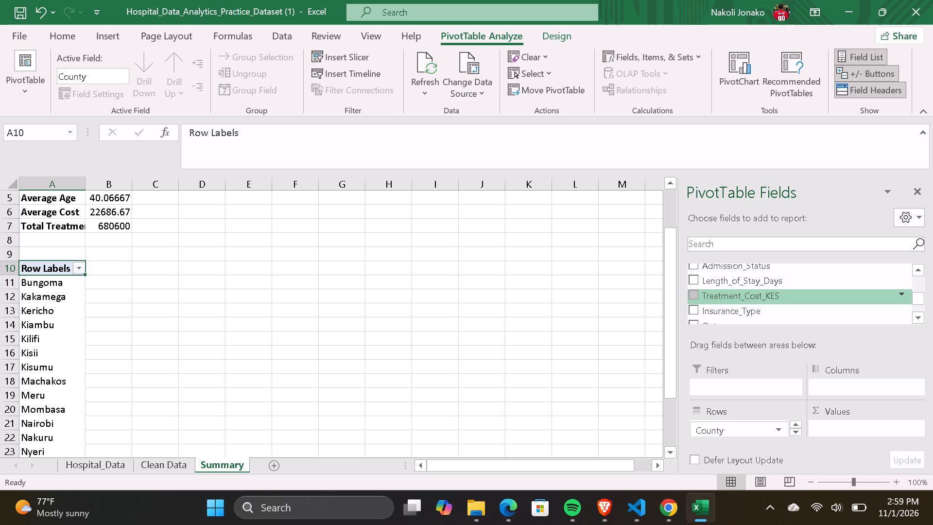
scroll(763, 294, "down", 2)
scroll(763, 294, "up", 1)
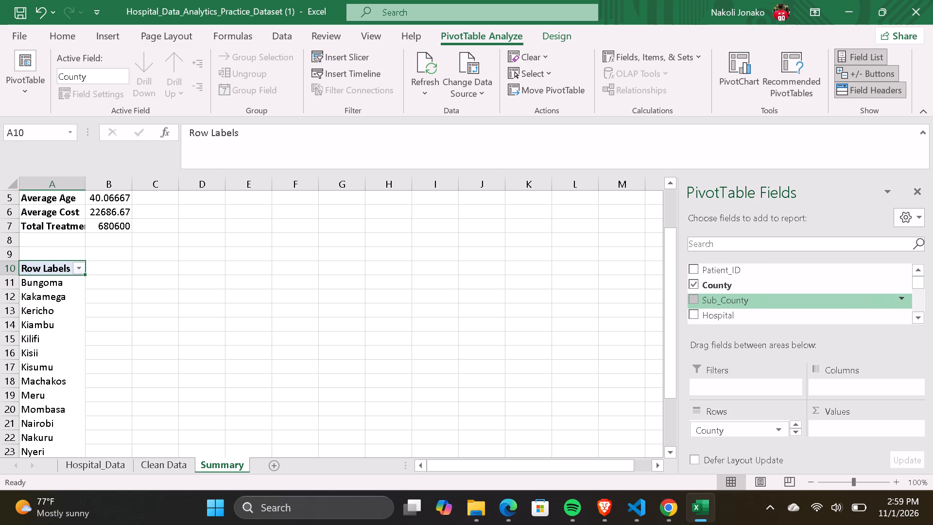
scroll(763, 294, "down", 3)
scroll(763, 294, "up", 4)
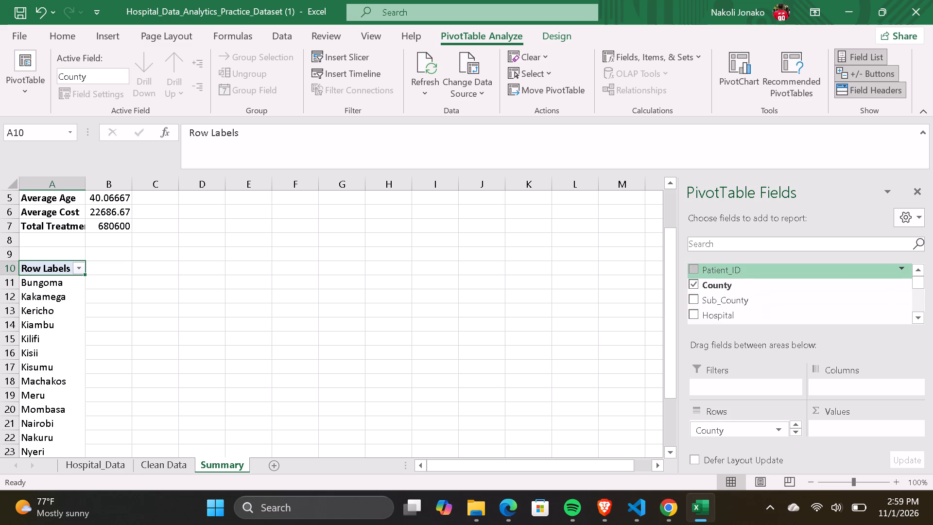
left_click(740, 273)
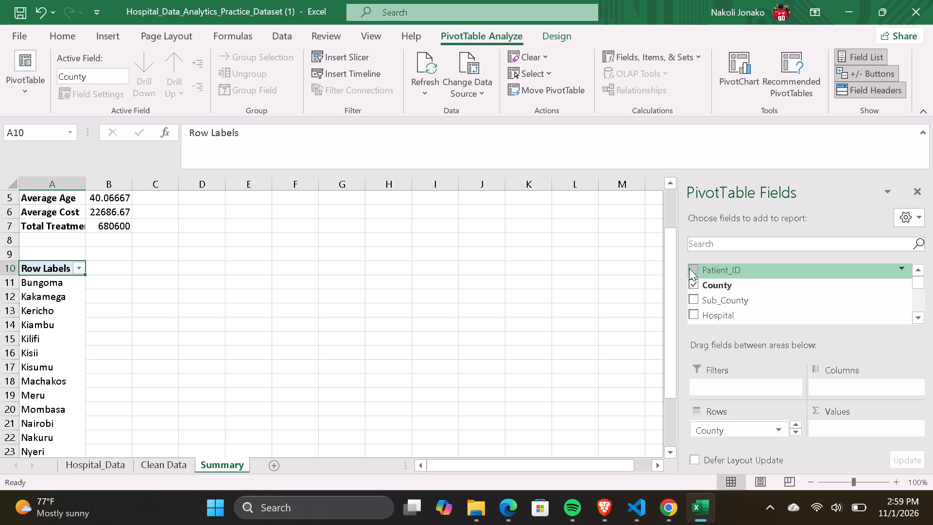
left_click(697, 268)
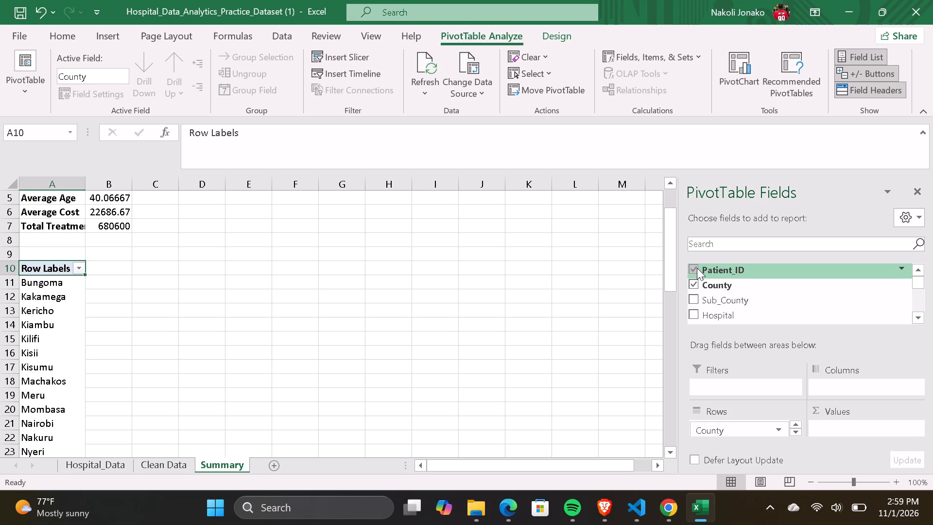
left_click(697, 268)
left_click_drag(734, 272, 842, 425)
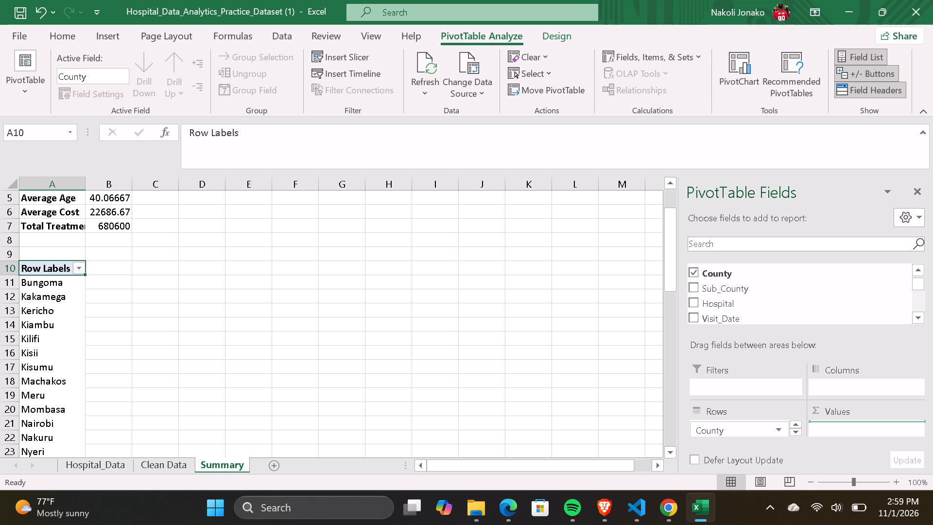
left_click_drag(842, 425, 842, 426)
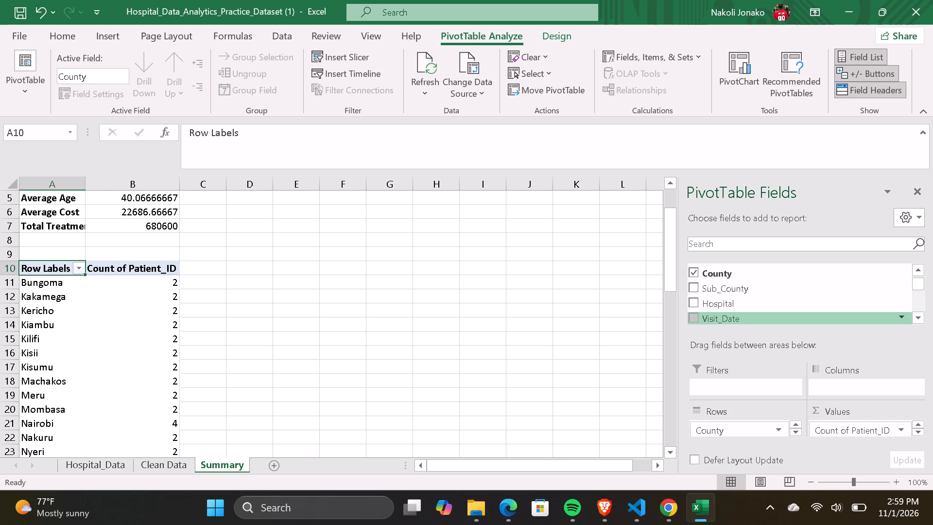
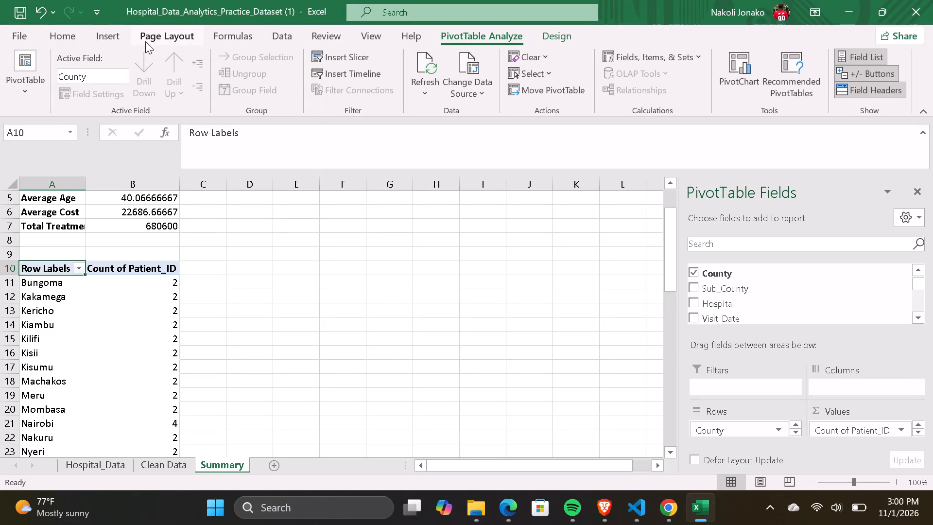
Insert a second PivotTable from Table1 on the Clean Data sheet, placed on the existing worksheet at Summary!E10.
left_click(104, 39)
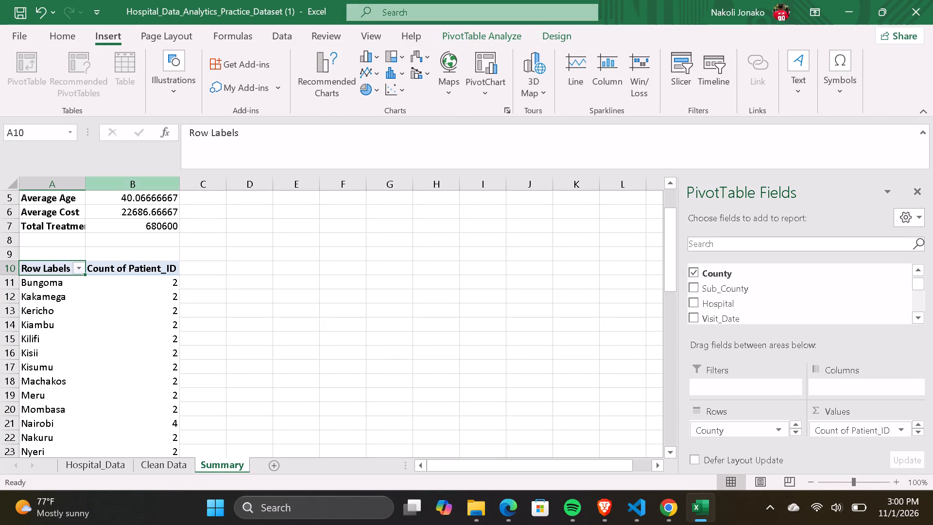
left_click(170, 465)
left_click(185, 301)
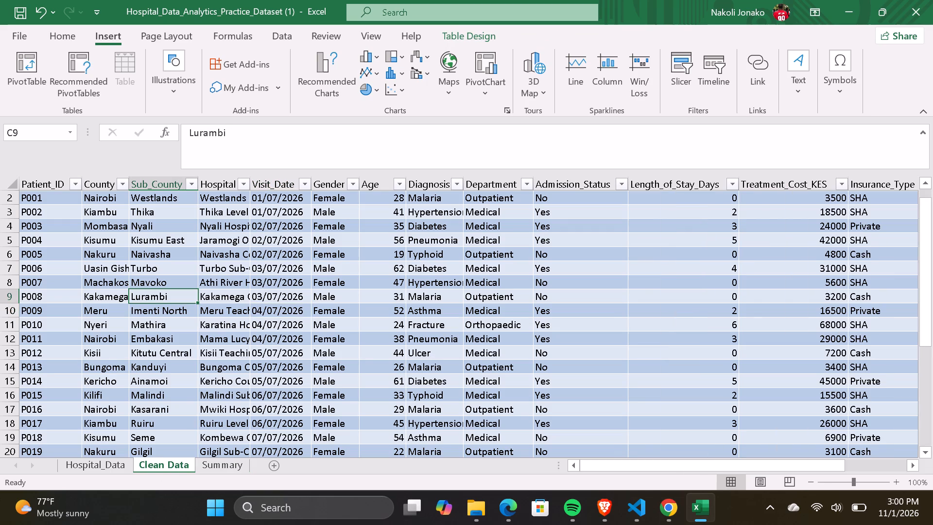
left_click(21, 79)
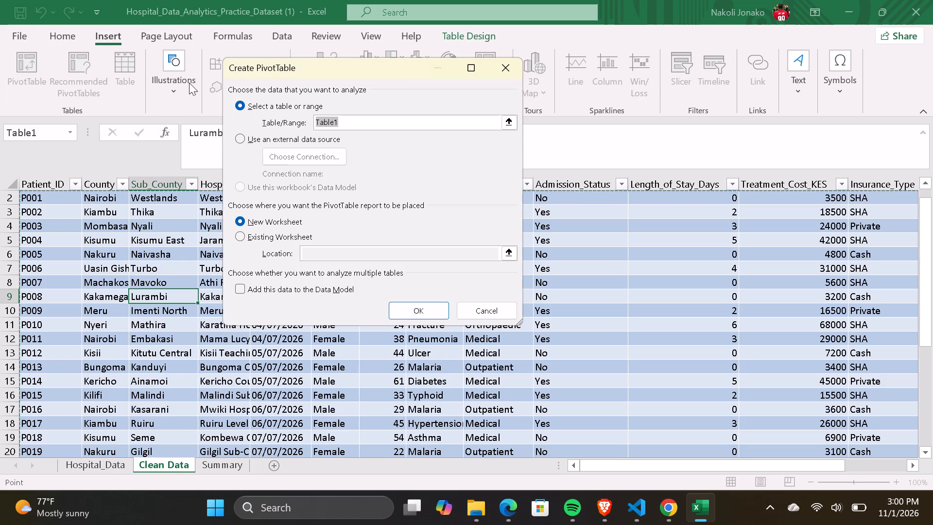
left_click(242, 234)
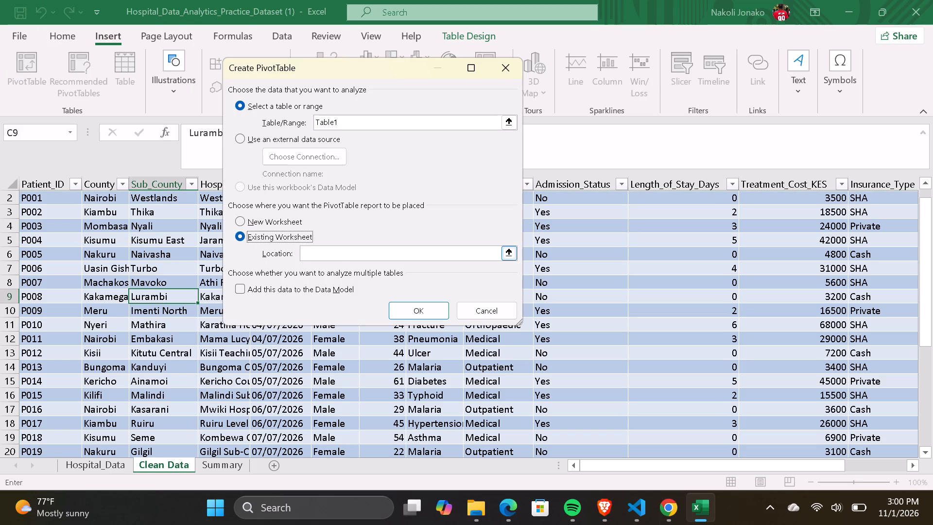
left_click(350, 255)
type("Summary")
key("shift+exclam")
key("shift+e")
type("10")
left_click(412, 306)
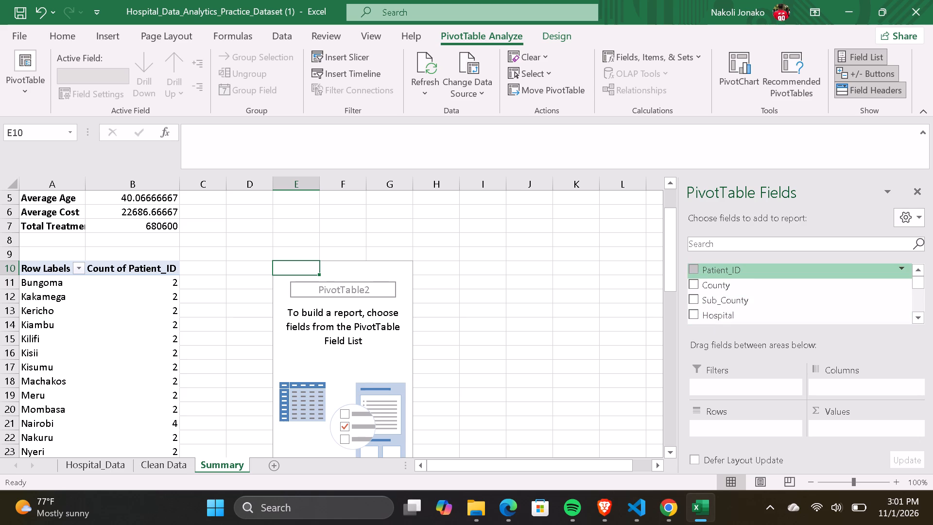
Set up the PivotTable at E10 to count Patient_ID for each Diagnosis, with Diagnosis in the rows.
left_click_drag(717, 267, 803, 354)
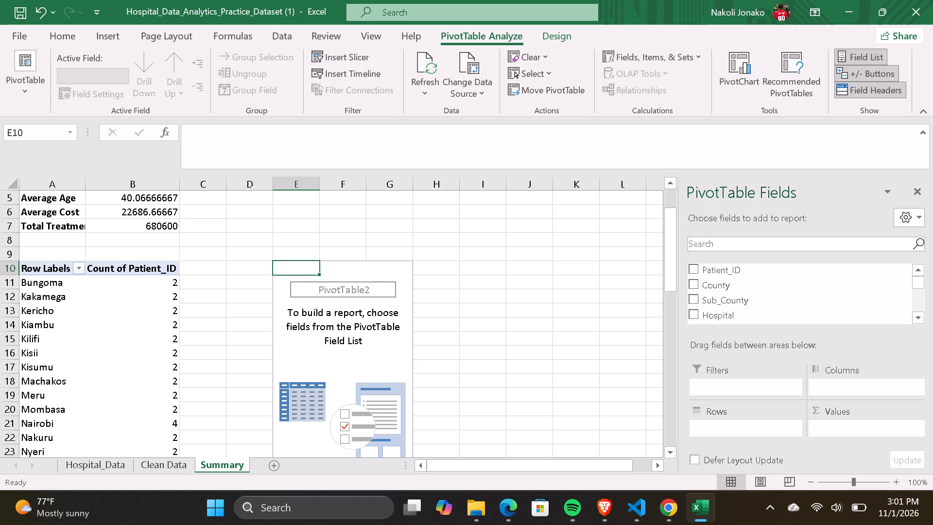
left_click_drag(803, 354, 849, 434)
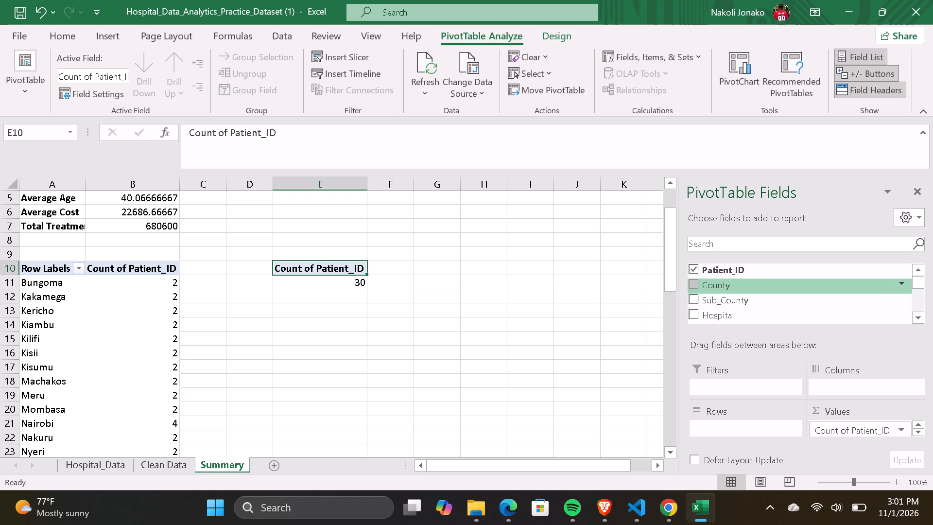
scroll(782, 281, "down", 1)
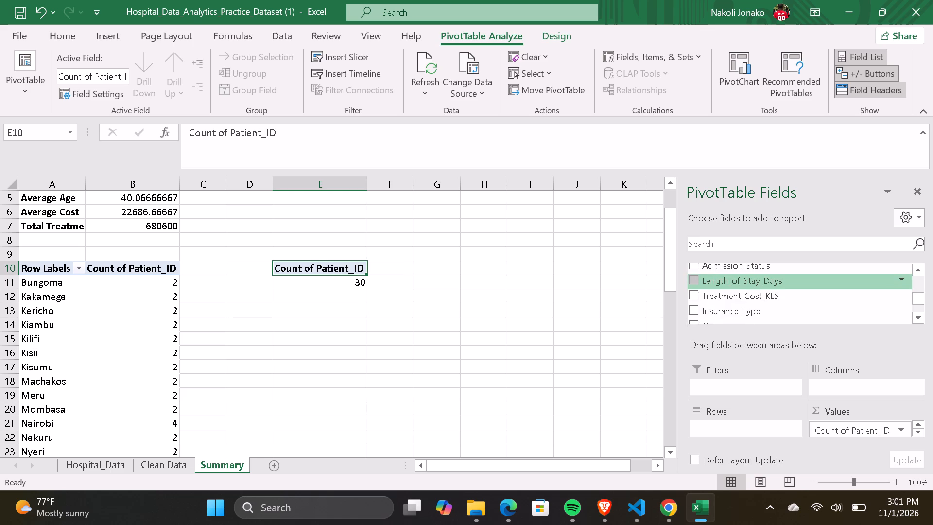
scroll(782, 281, "up", 1)
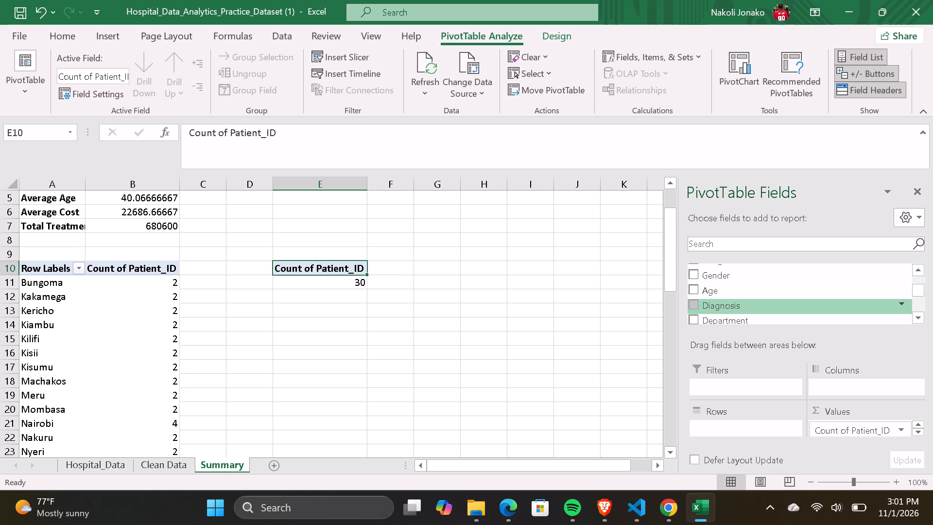
left_click(716, 306)
left_click(696, 302)
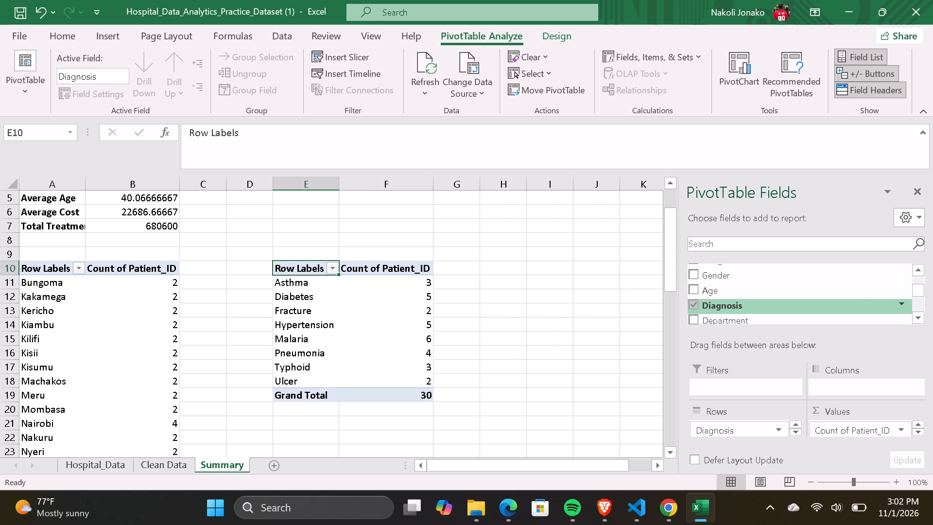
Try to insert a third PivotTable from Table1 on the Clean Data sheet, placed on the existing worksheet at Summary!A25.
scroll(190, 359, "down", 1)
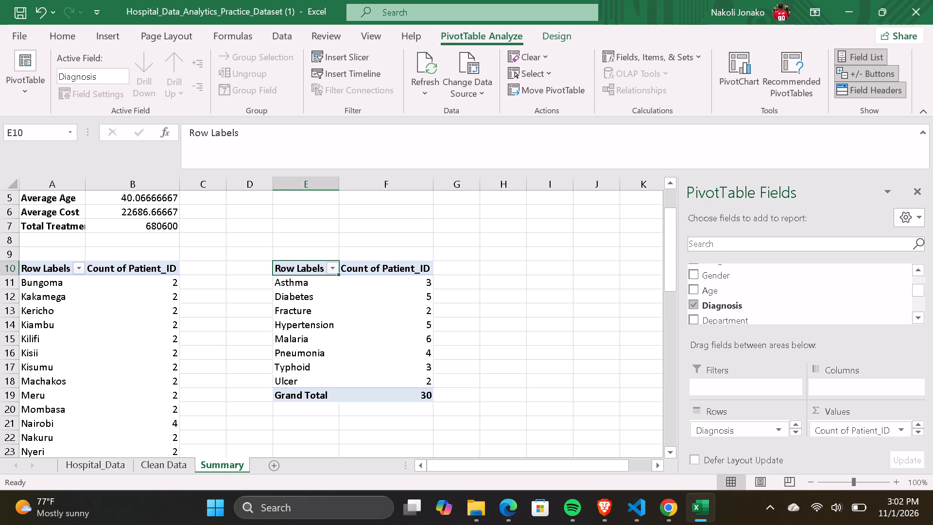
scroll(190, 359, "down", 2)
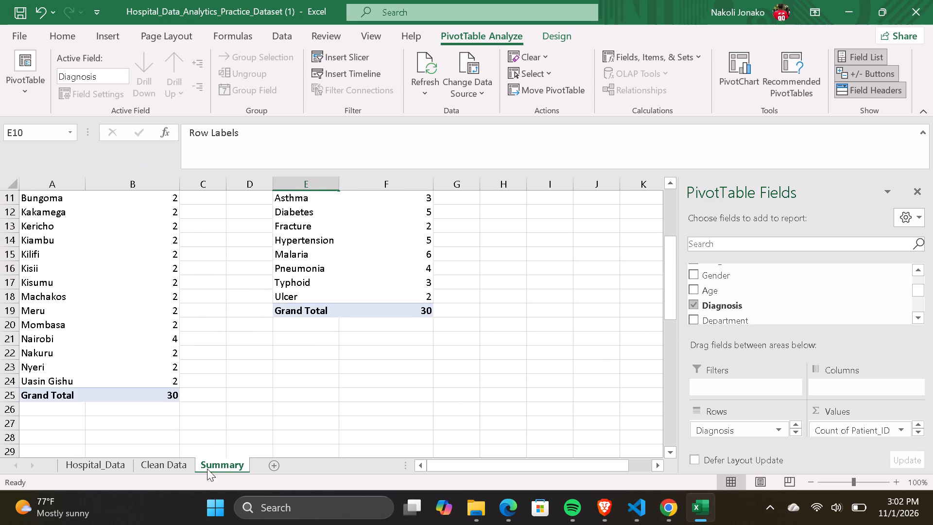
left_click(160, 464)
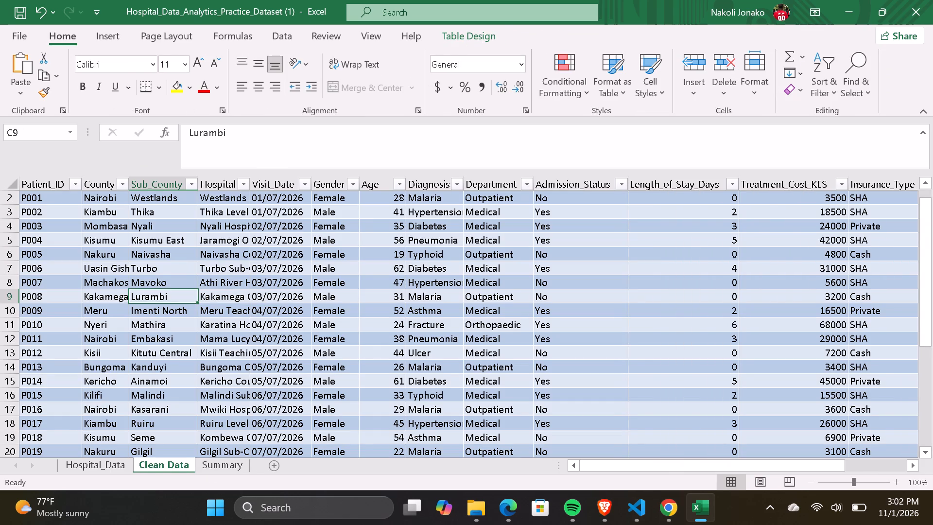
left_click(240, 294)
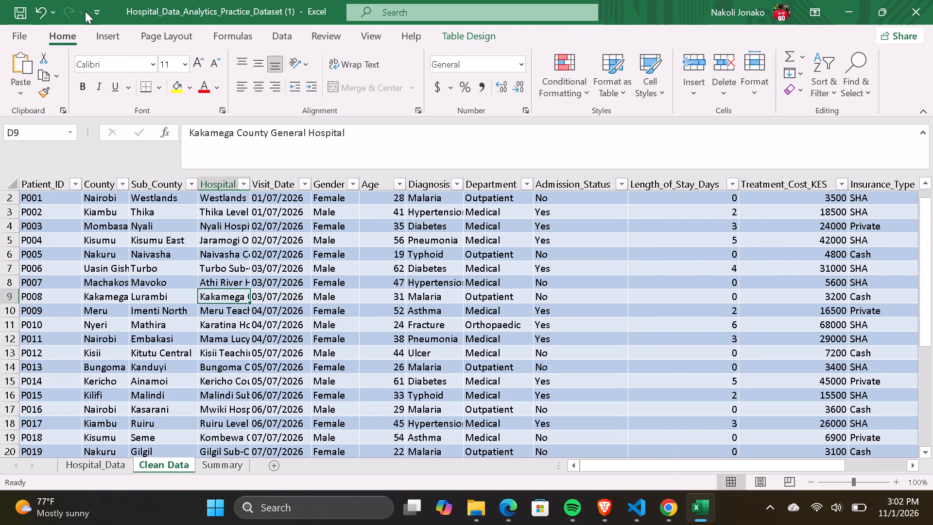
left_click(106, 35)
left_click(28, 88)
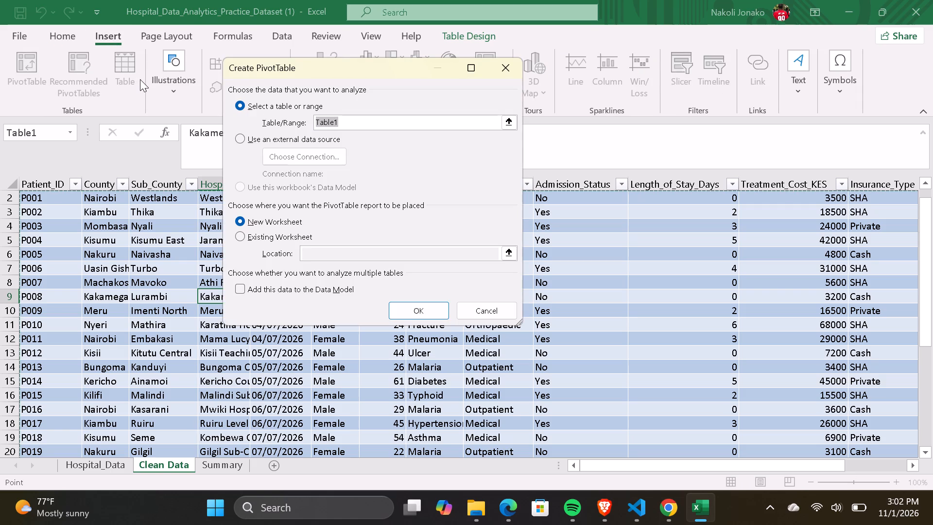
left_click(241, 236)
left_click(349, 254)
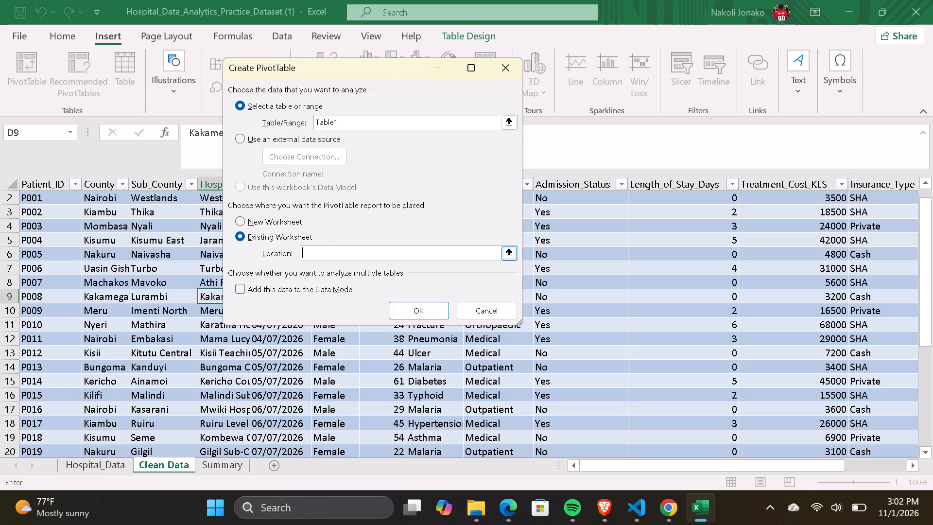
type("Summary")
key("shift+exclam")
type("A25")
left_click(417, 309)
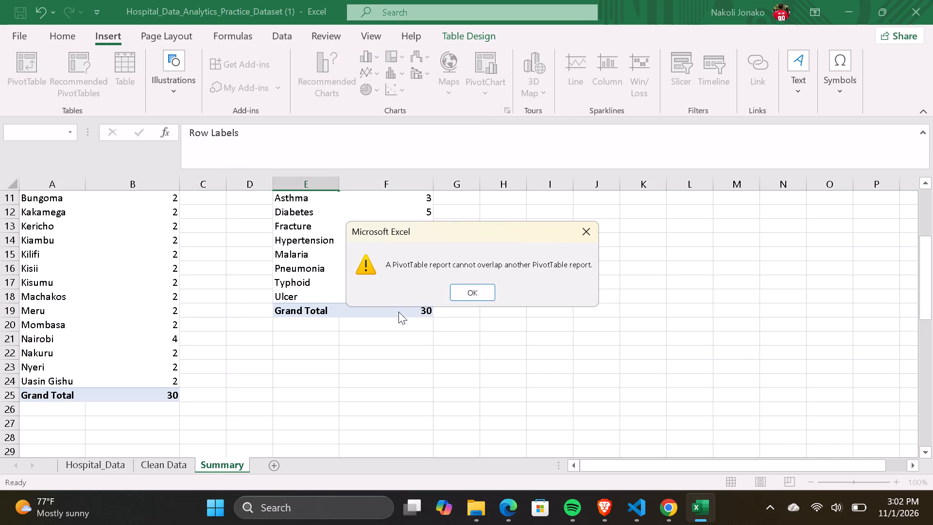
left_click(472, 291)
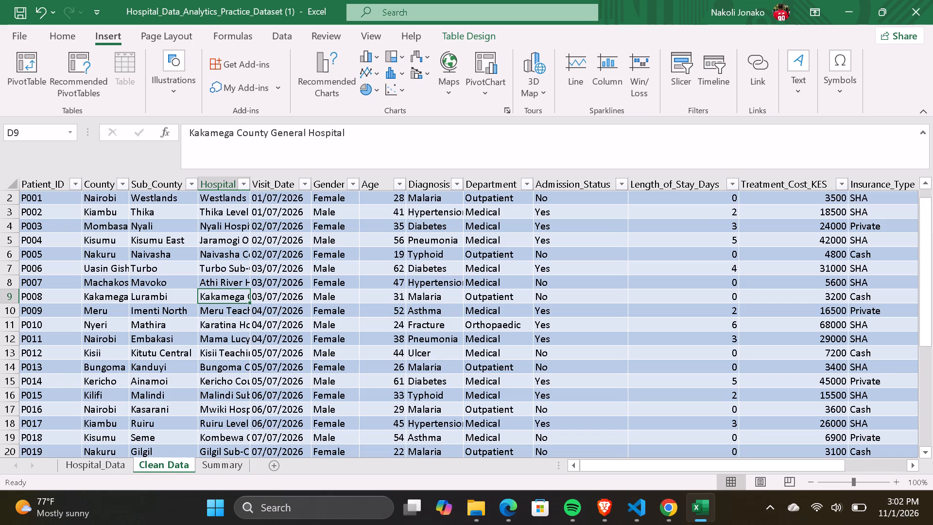
Examine the Summary sheet around the two existing PivotTables for free space to place another one.
left_click(235, 464)
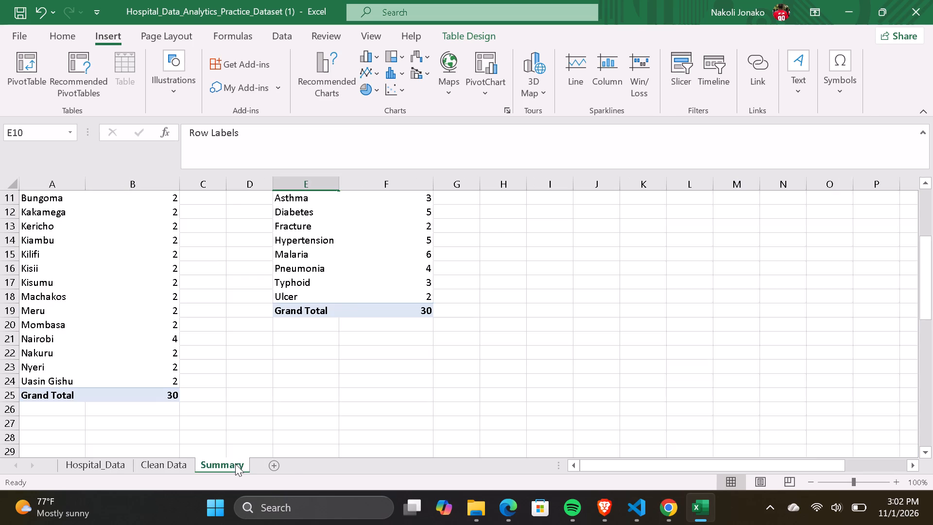
scroll(162, 358, "right", 7)
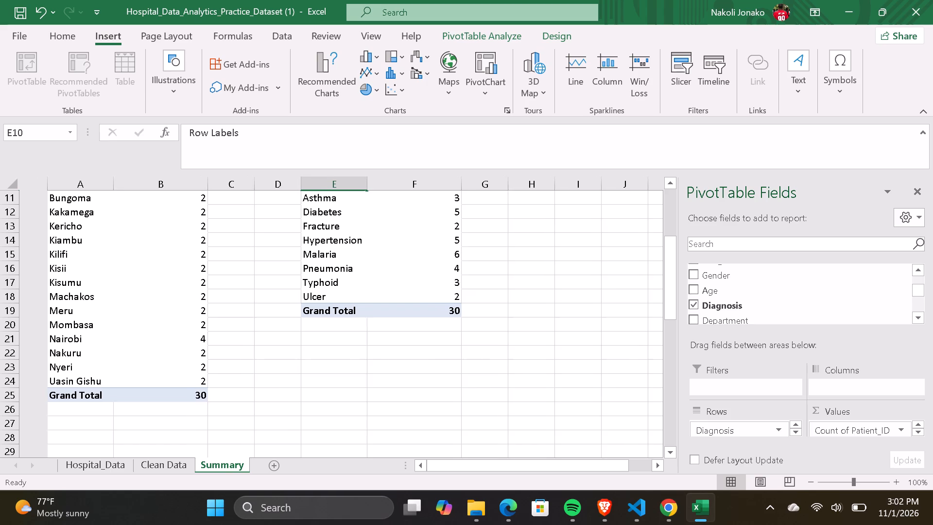
scroll(175, 313, "right", 3)
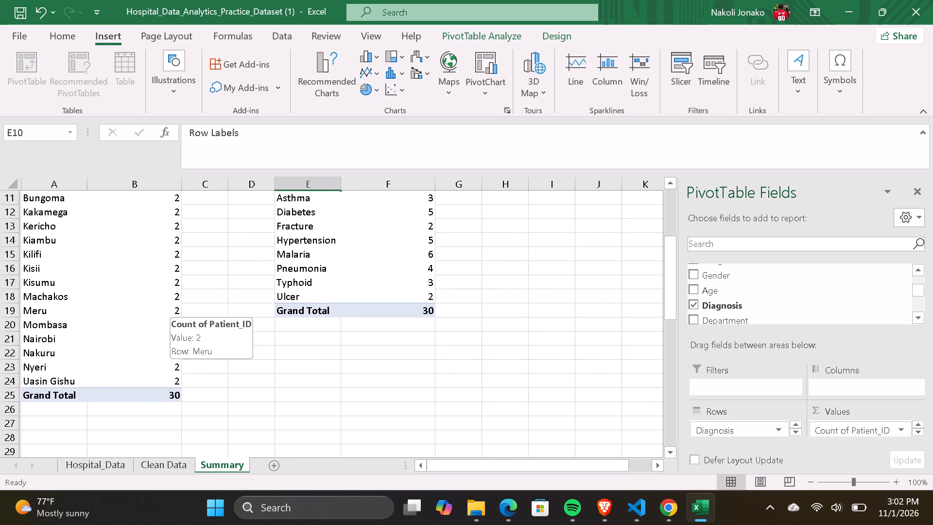
scroll(344, 345, "up", 2)
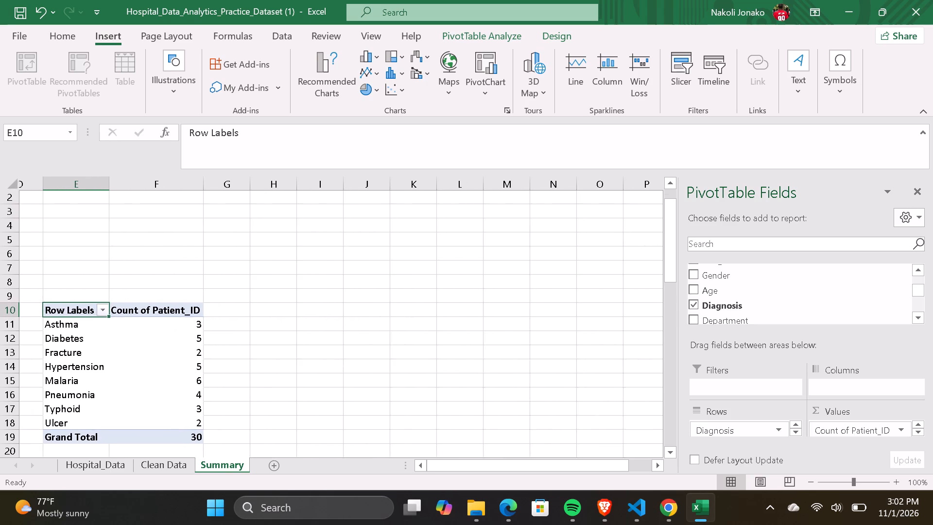
scroll(344, 345, "up", 1)
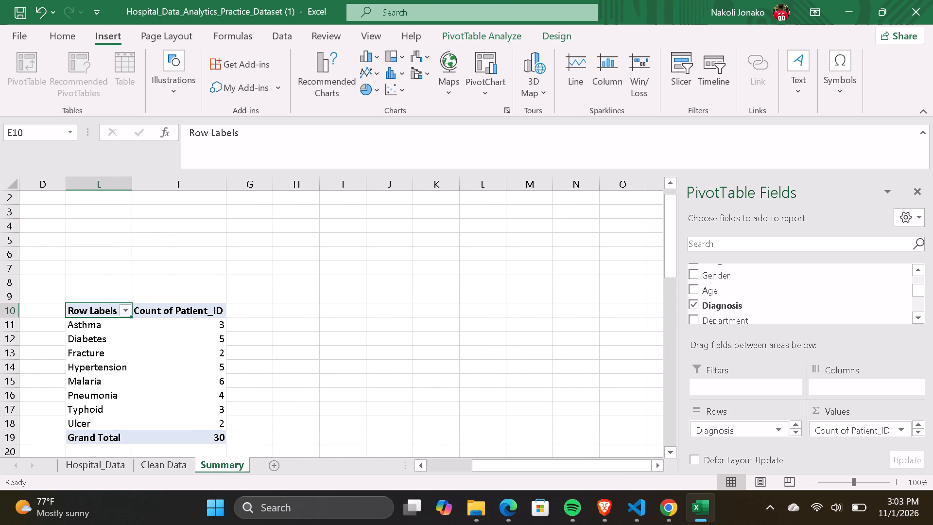
scroll(346, 289, "right", 7)
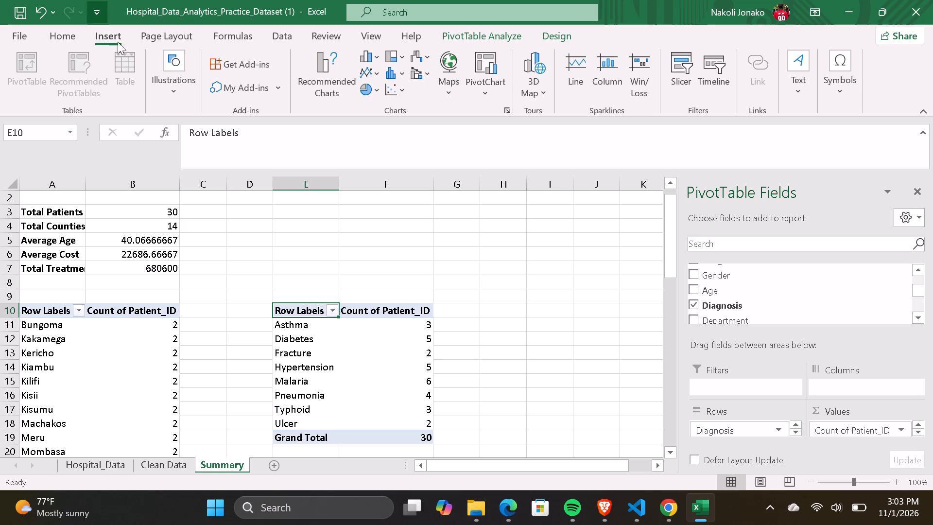
Insert a third PivotTable from Table1 on the Clean Data sheet, placed on the existing worksheet at Summary!H10.
left_click(176, 472)
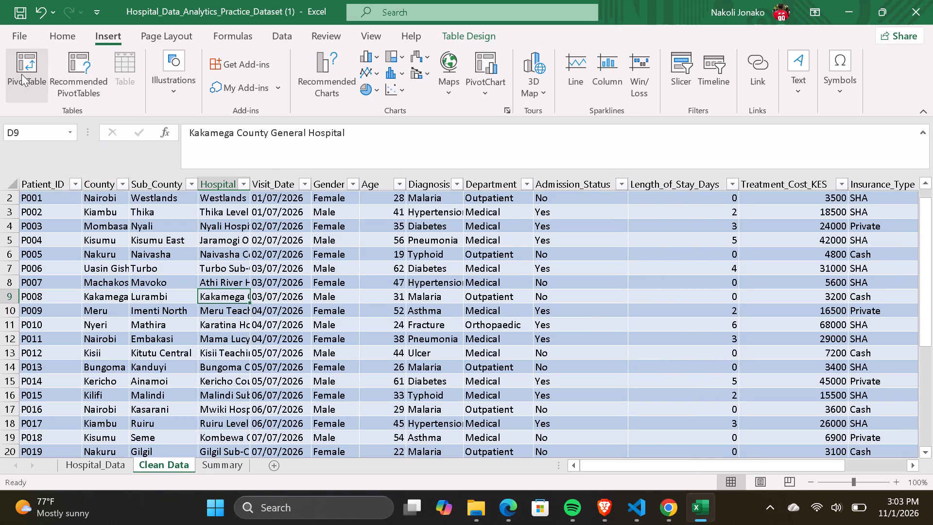
left_click(21, 74)
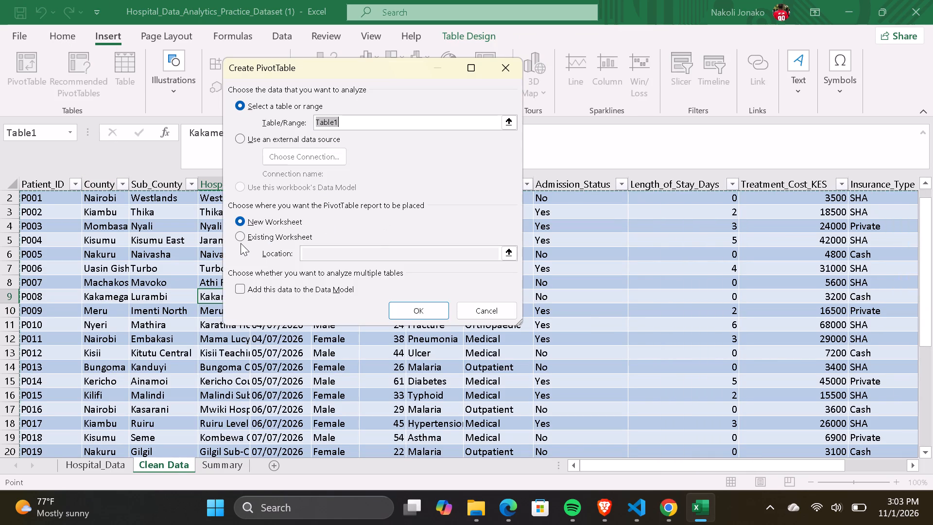
left_click(239, 234)
left_click(352, 249)
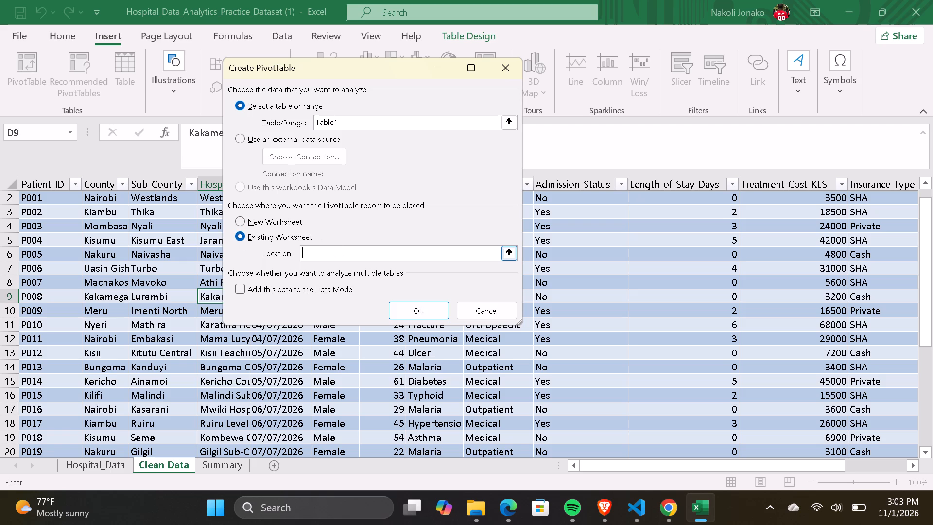
type("Summary")
key("shift+exclam")
type("H10")
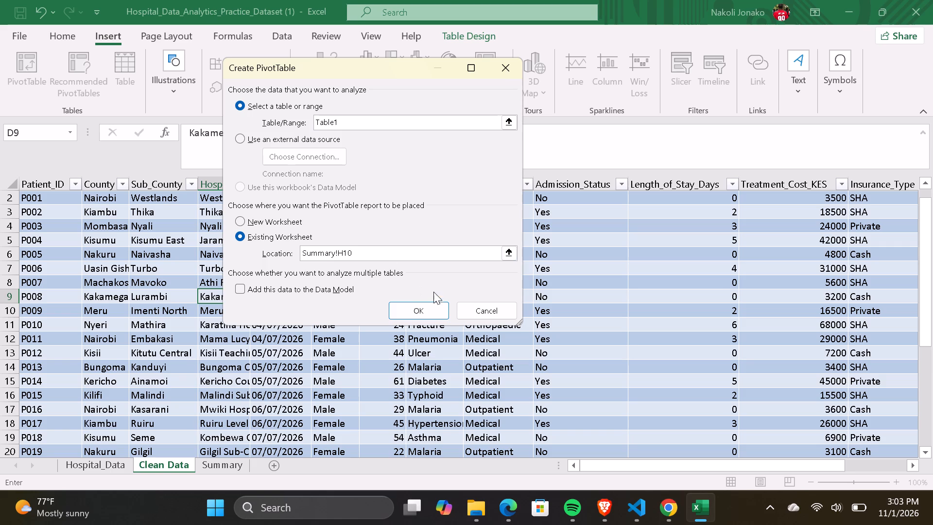
left_click(424, 311)
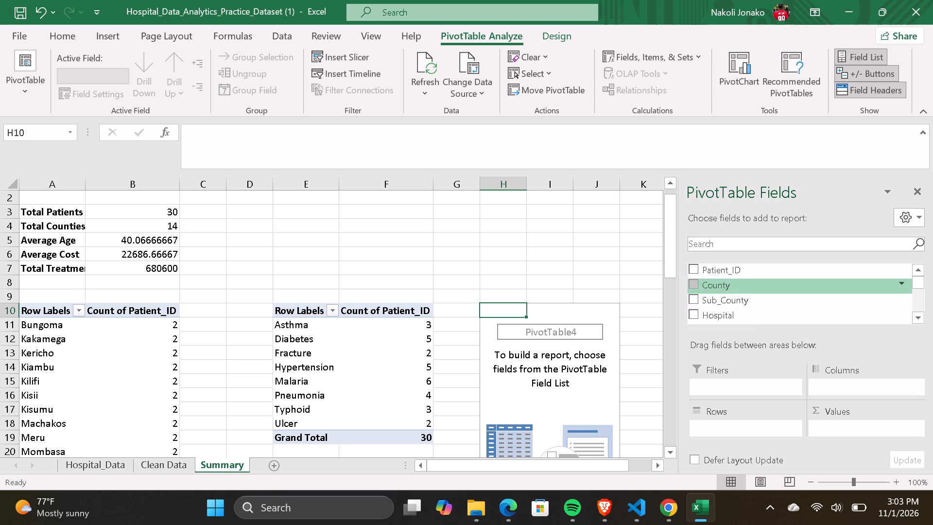
Set up the PivotTable at H10 to sum Treatment_Cost_KES for each Insurance_Type, with Insurance_Type in the rows.
scroll(776, 288, "down", 2)
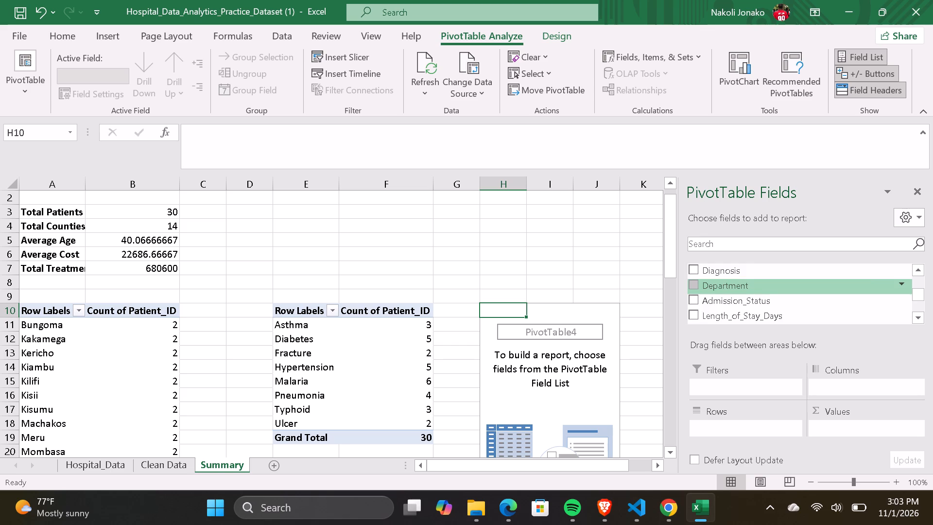
scroll(776, 288, "down", 2)
scroll(772, 301, "up", 1)
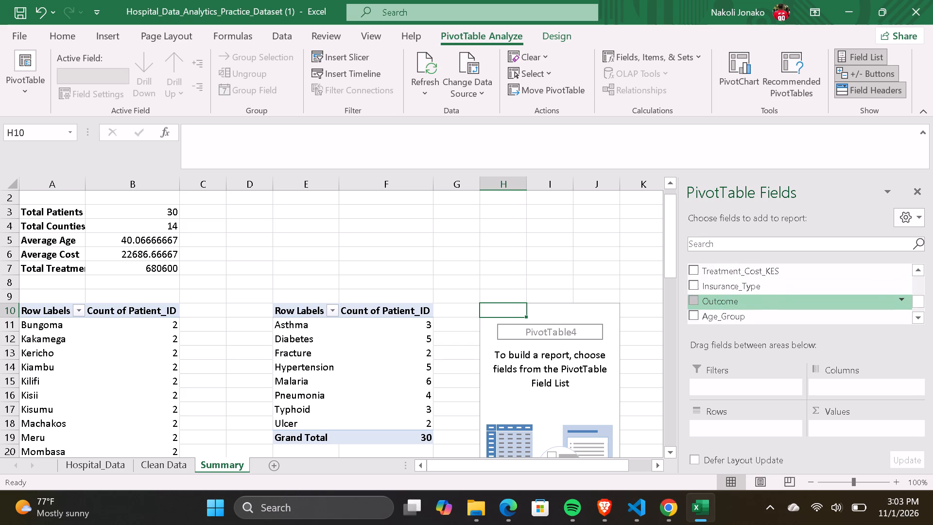
left_click(694, 287)
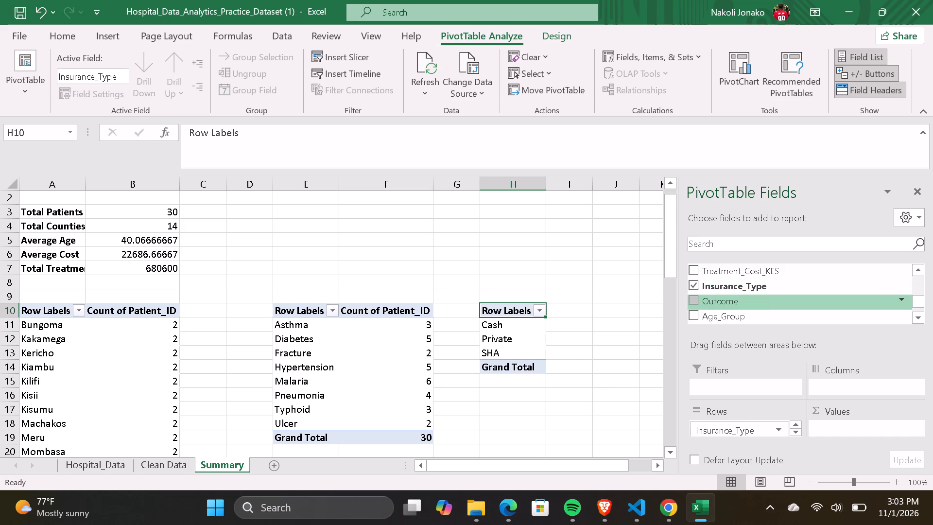
left_click_drag(736, 270, 794, 379)
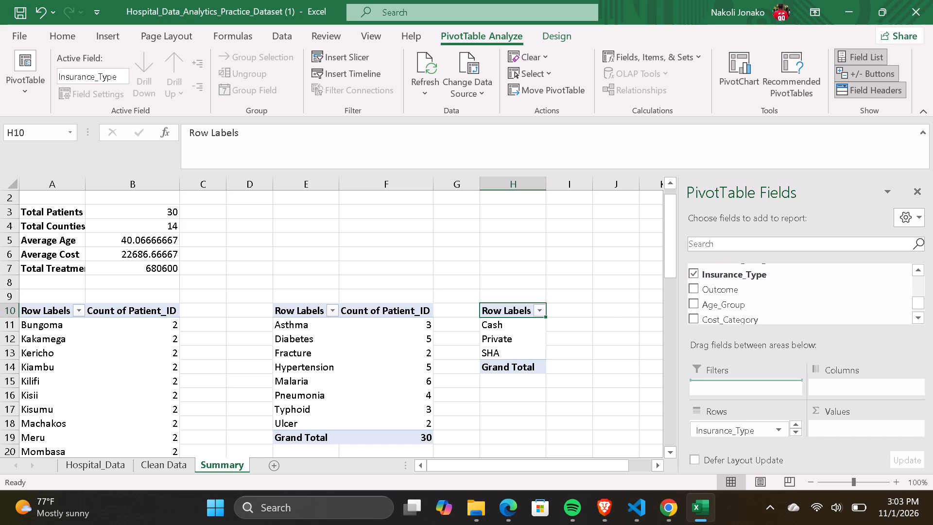
left_click_drag(794, 379, 842, 432)
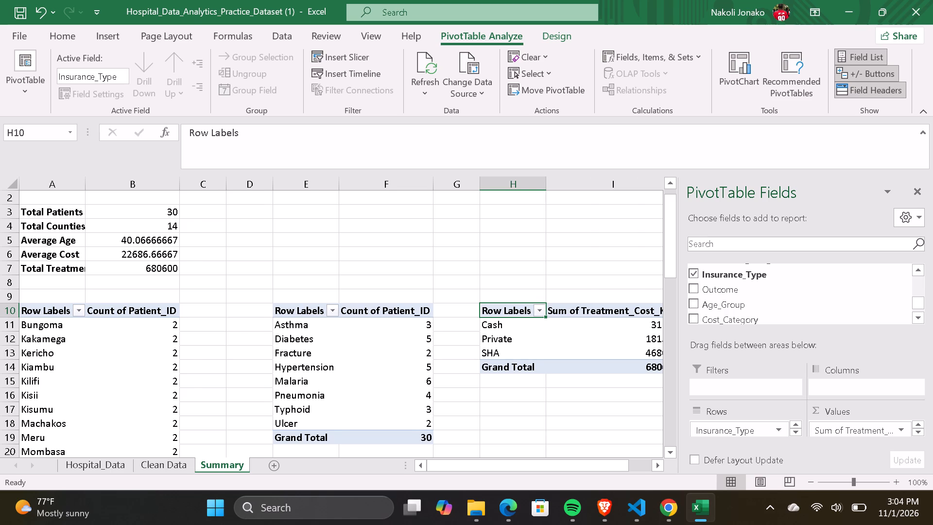
Examine the Summary sheet across the three PivotTables and the empty area below them.
scroll(575, 353, "right", 5)
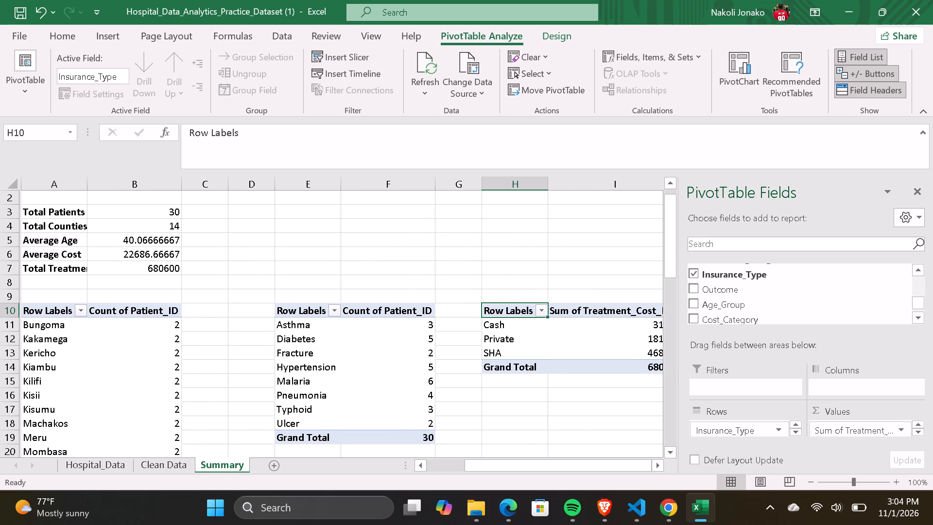
scroll(534, 390, "left", 2)
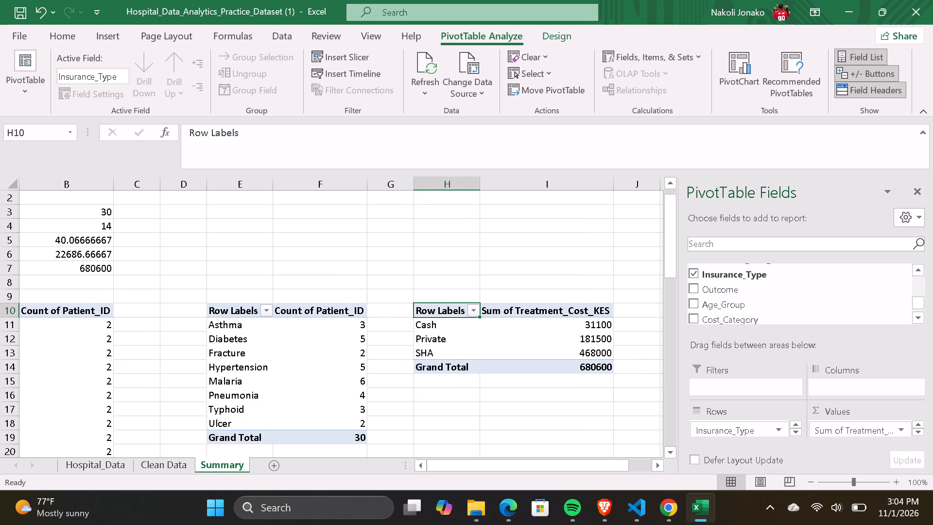
scroll(474, 360, "right", 7)
scroll(474, 360, "down", 1)
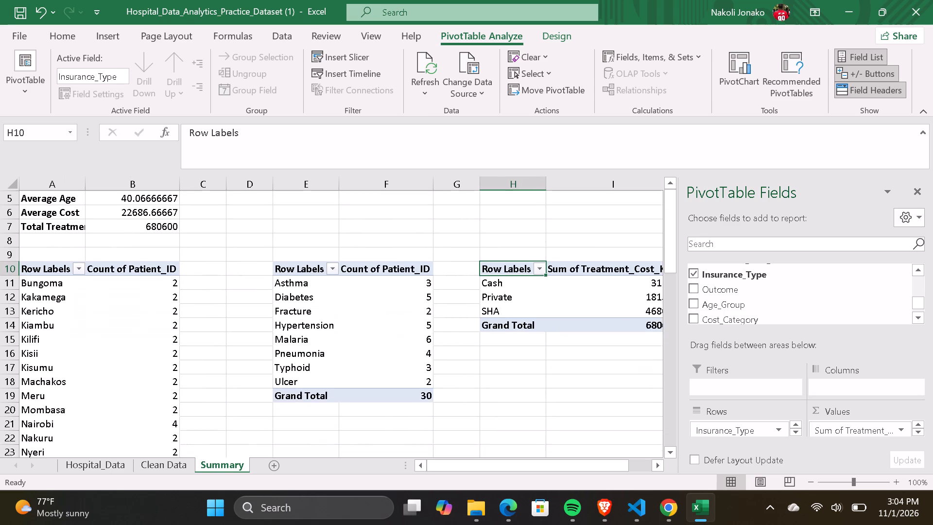
scroll(474, 360, "down", 1)
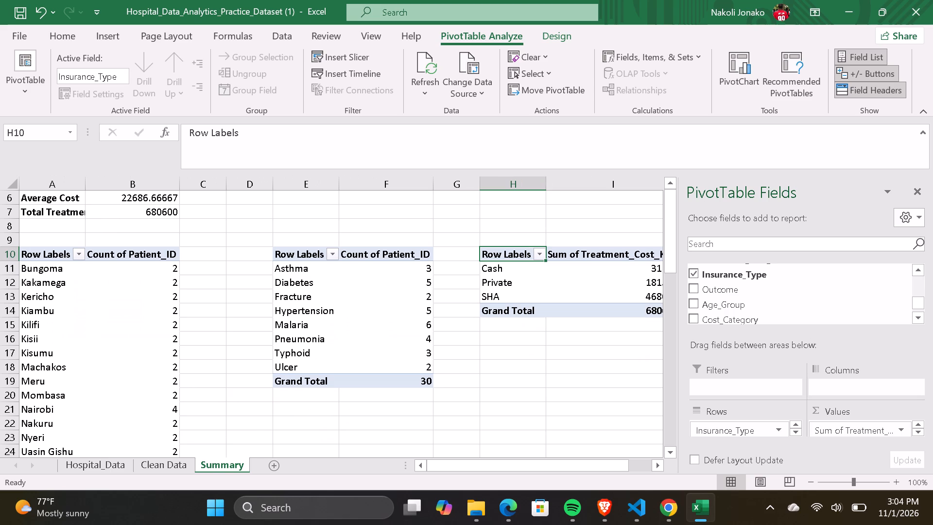
scroll(474, 360, "right", 3)
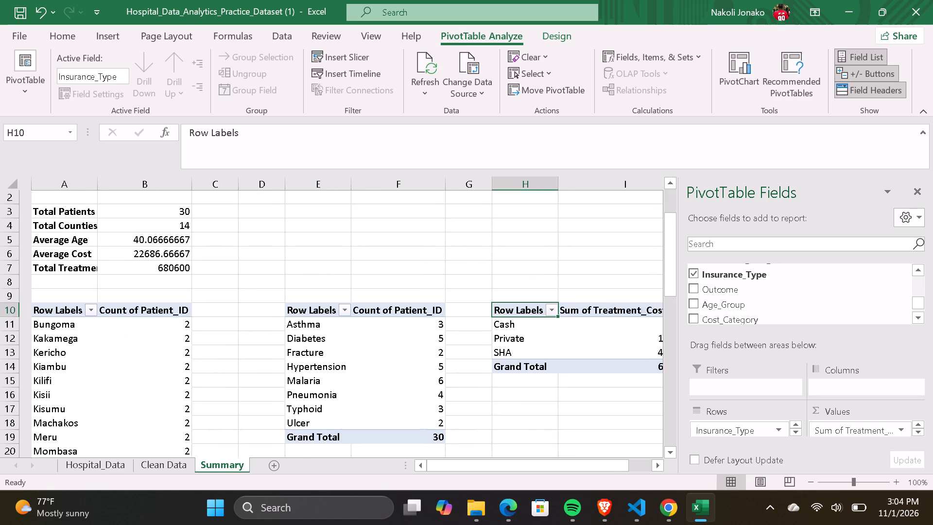
scroll(519, 326, "right", 8)
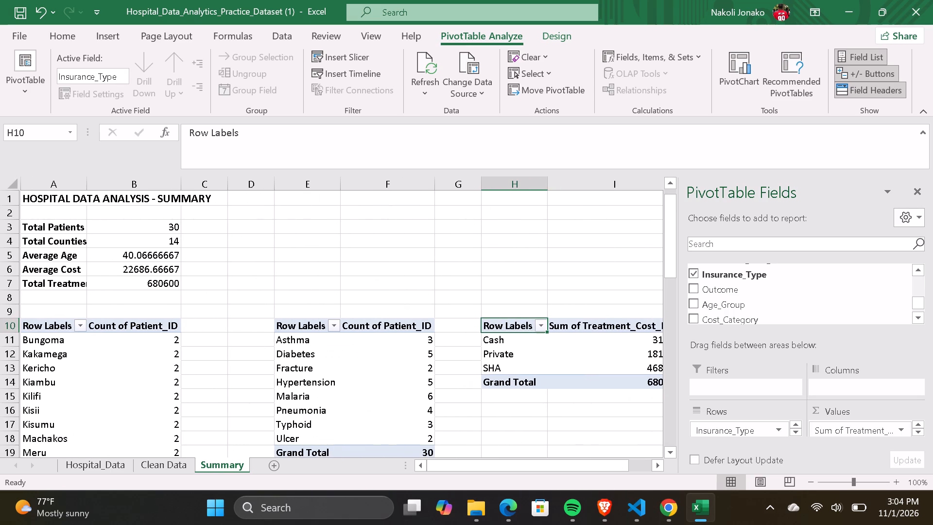
scroll(142, 311, "right", 1)
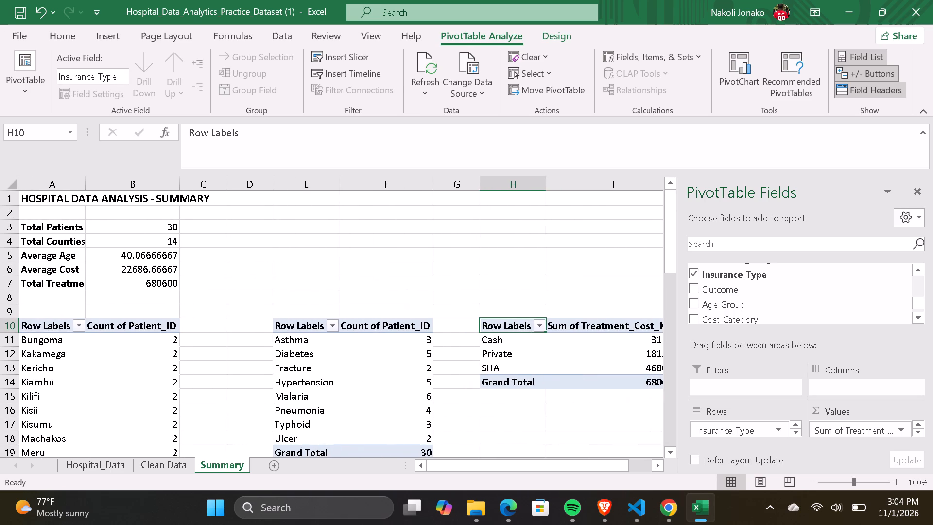
scroll(142, 311, "right", 1)
scroll(142, 311, "down", 1)
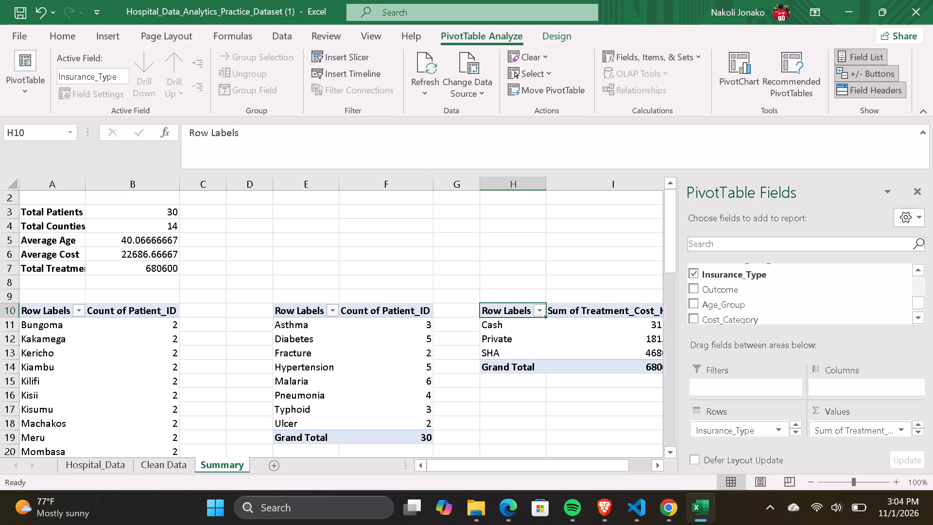
scroll(151, 347, "down", 2)
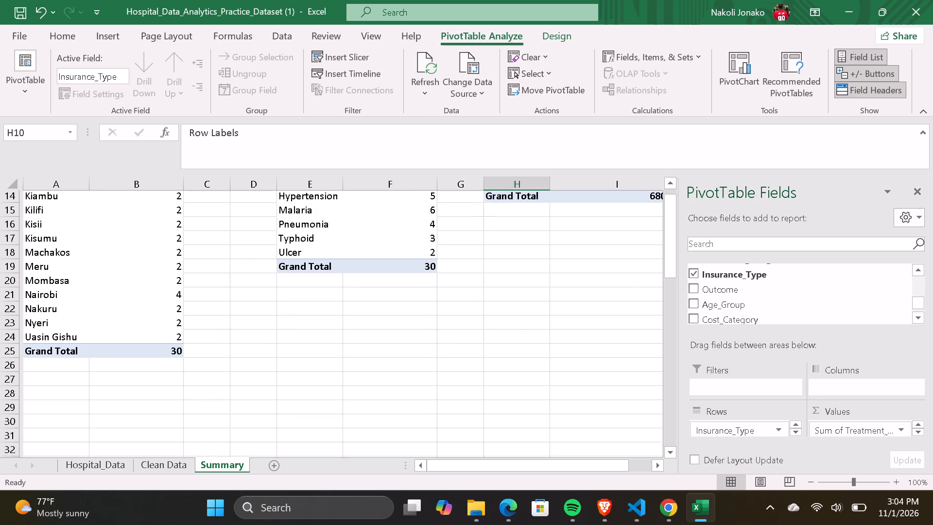
scroll(151, 347, "down", 1)
scroll(188, 378, "down", 2)
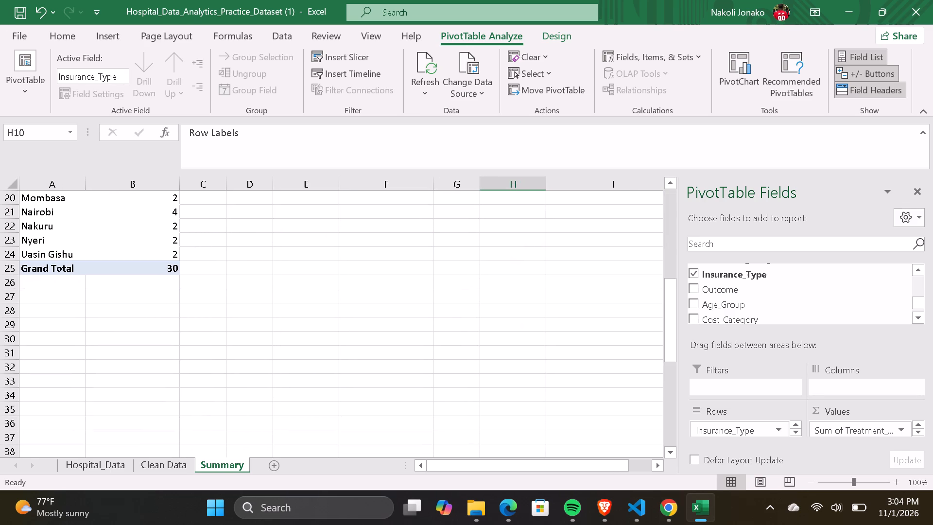
scroll(188, 378, "down", 1)
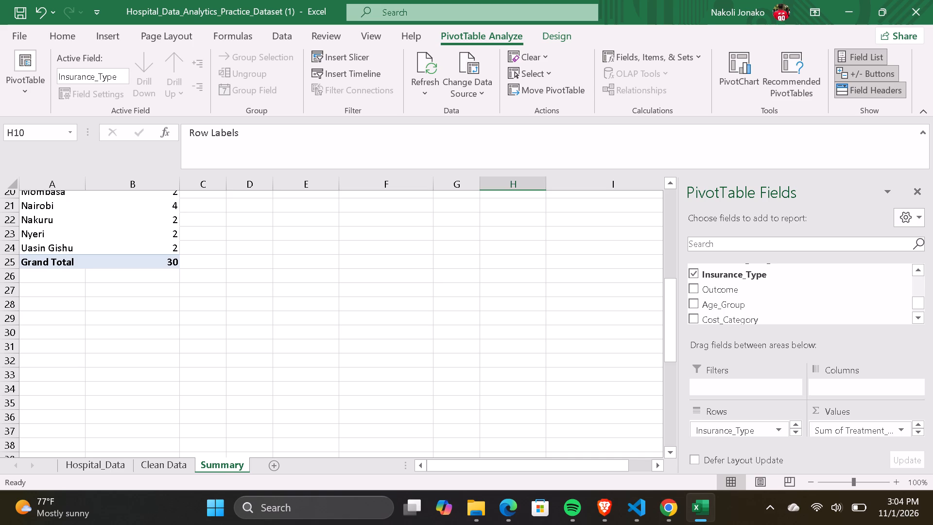
Select the Bungoma cell A11 in the county PivotTable on the Summary sheet.
scroll(162, 385, "up", 2)
scroll(162, 385, "right", 3)
scroll(162, 385, "up", 1)
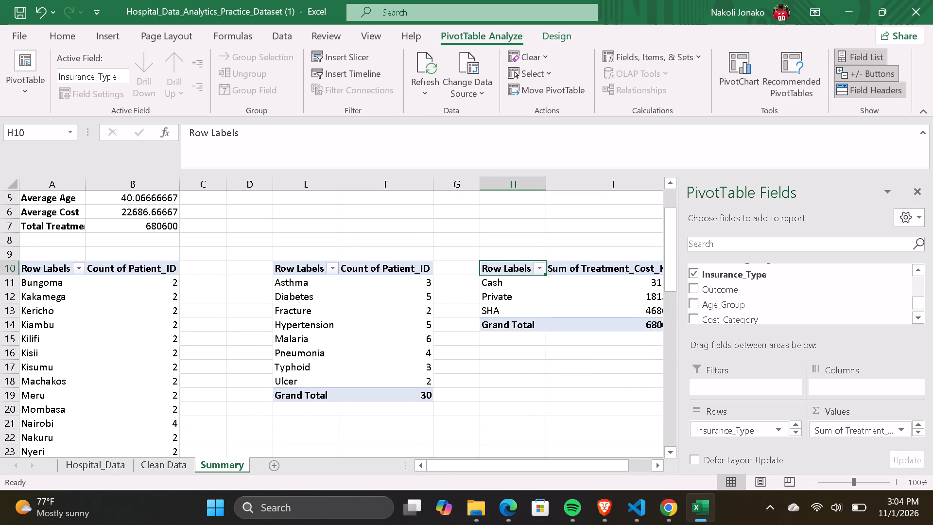
left_click(50, 283)
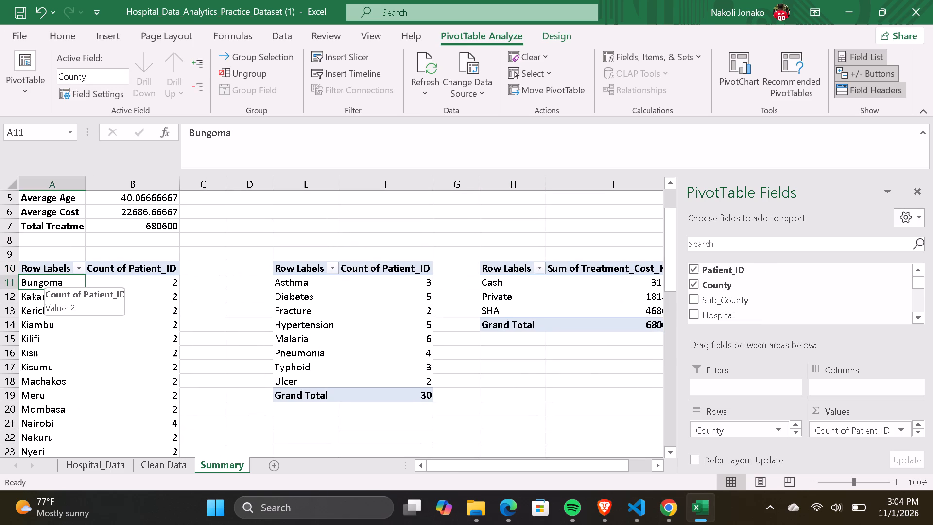
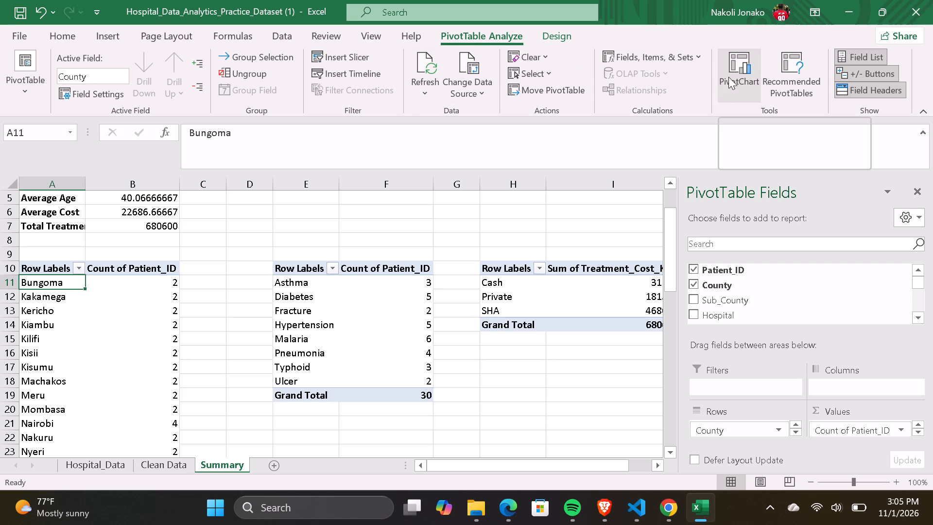
Insert a Clustered Column PivotChart from the county PivotTable on the Summary sheet.
left_click(740, 64)
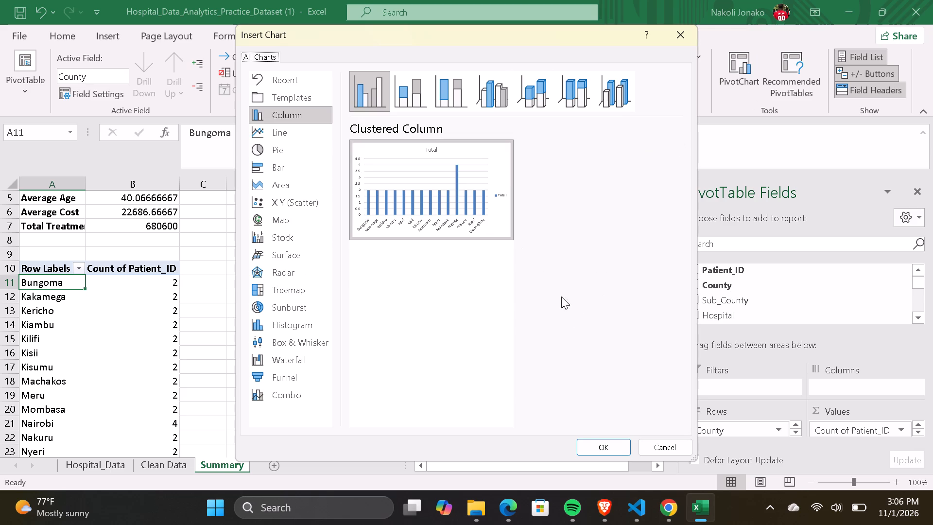
left_click(613, 451)
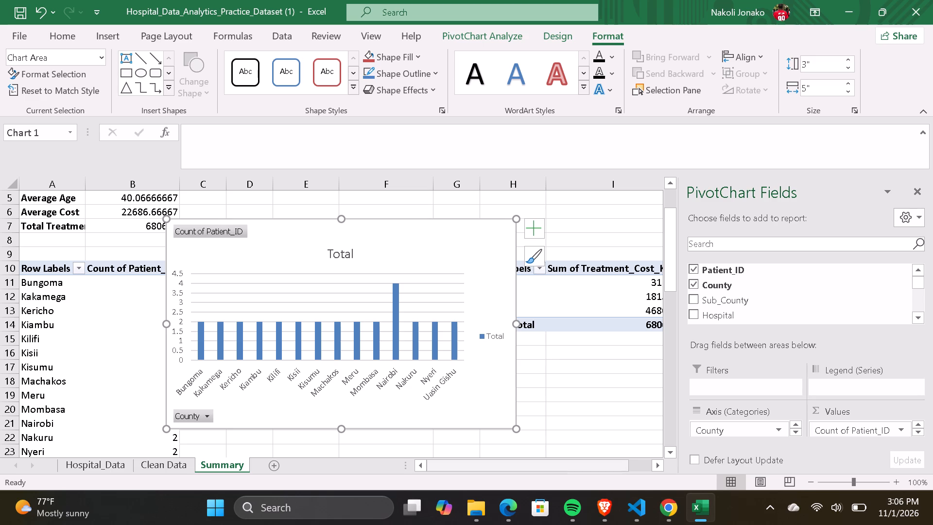
Move the county column chart below the county PivotTable so its top edge sits at about row 27.
scroll(592, 337, "down", 2)
scroll(592, 337, "up", 1)
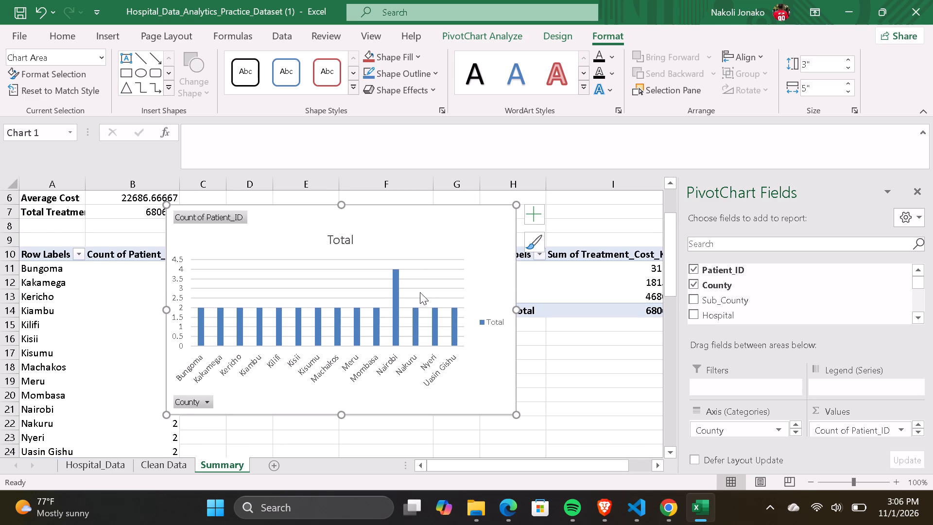
left_click_drag(277, 227, 333, 367)
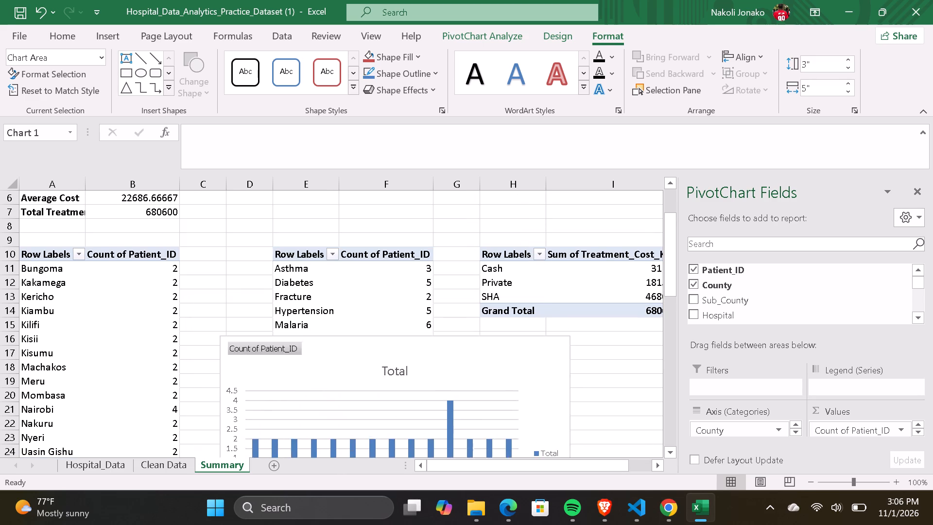
left_click_drag(333, 367, 308, 407)
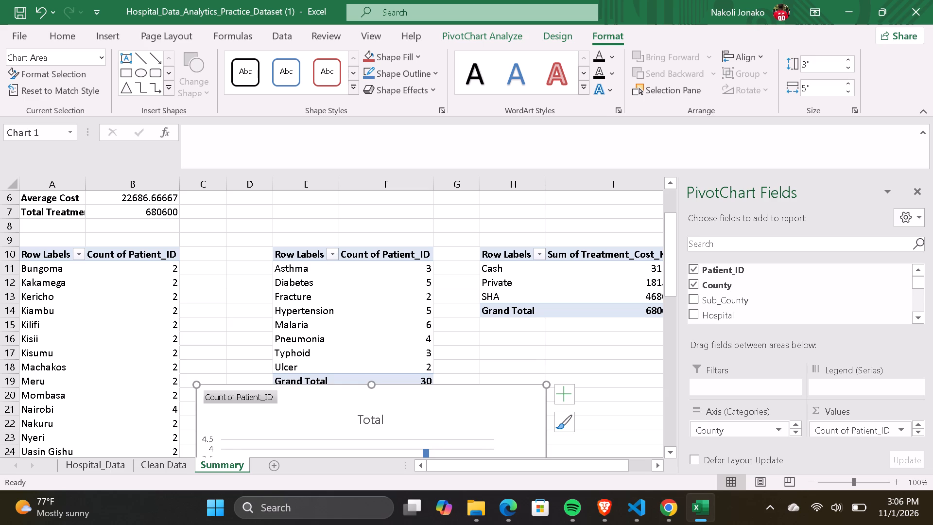
left_click_drag(308, 407, 283, 433)
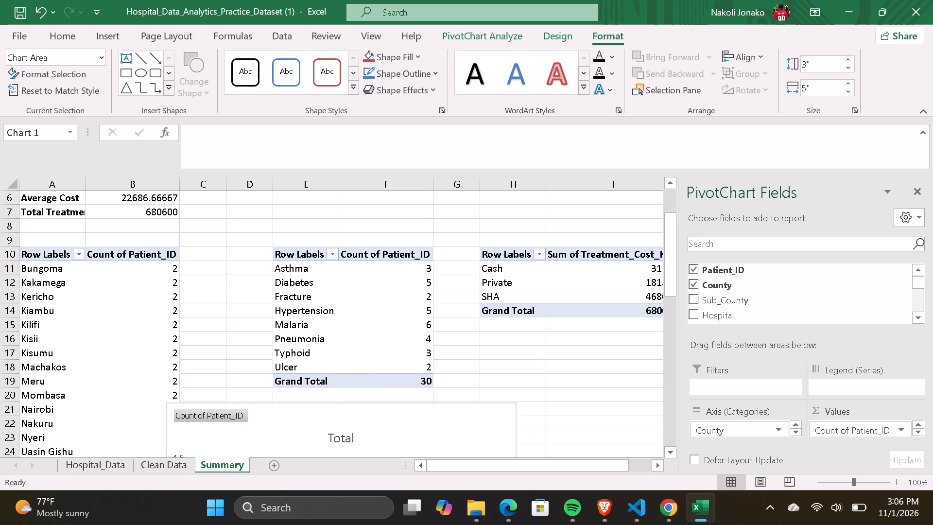
left_click_drag(283, 433, 207, 453)
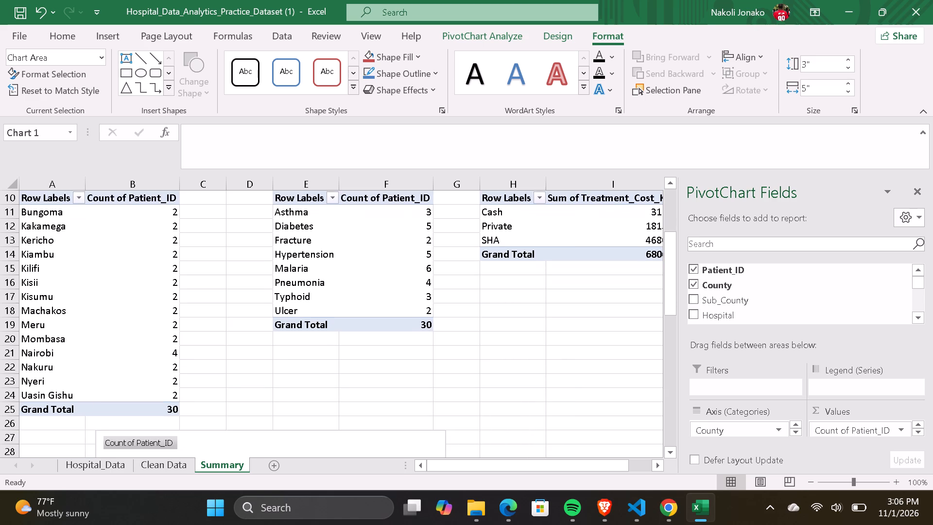
Insert a 3-D Pie PivotChart from the diagnosis PivotTable that starts at E10.
scroll(284, 399, "up", 2)
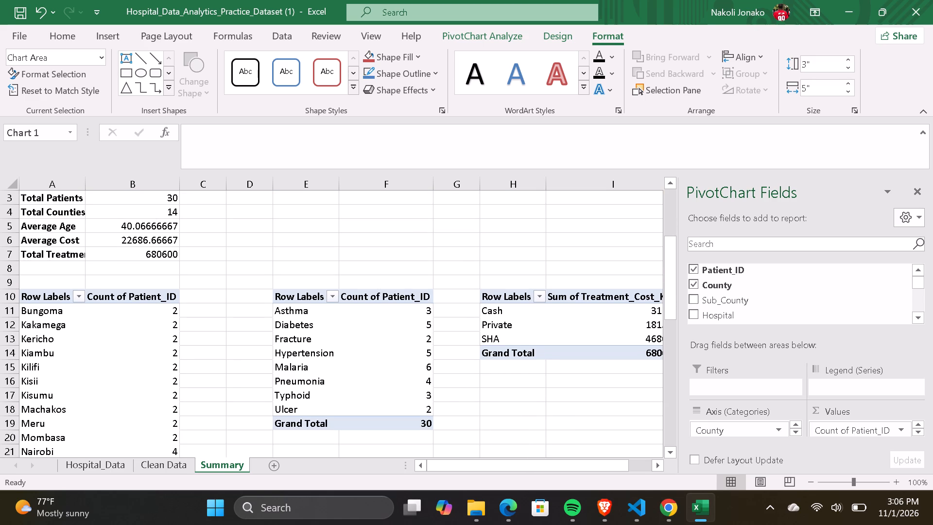
left_click(399, 352)
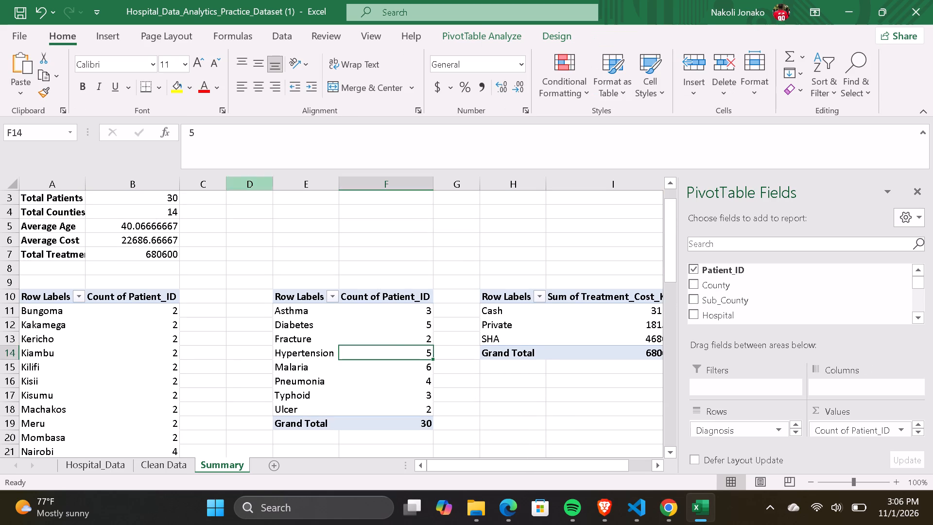
left_click(302, 309)
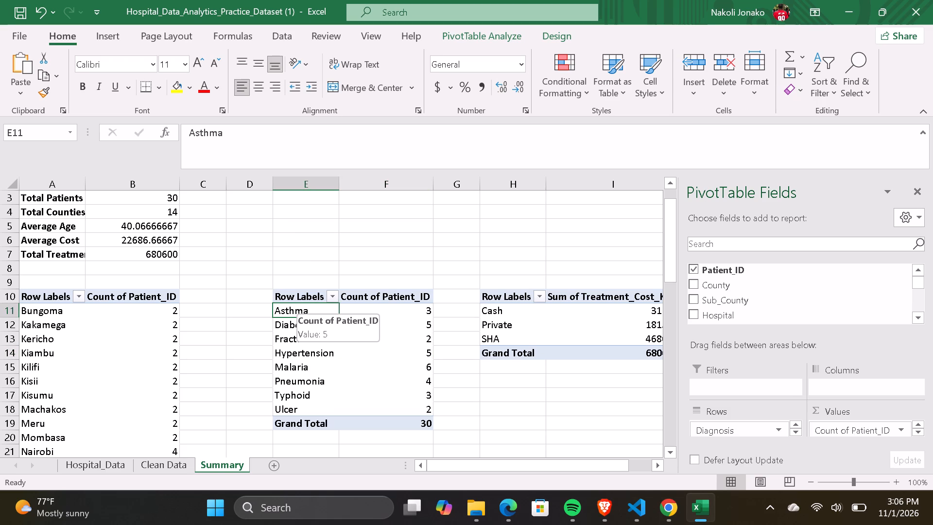
left_click(341, 365)
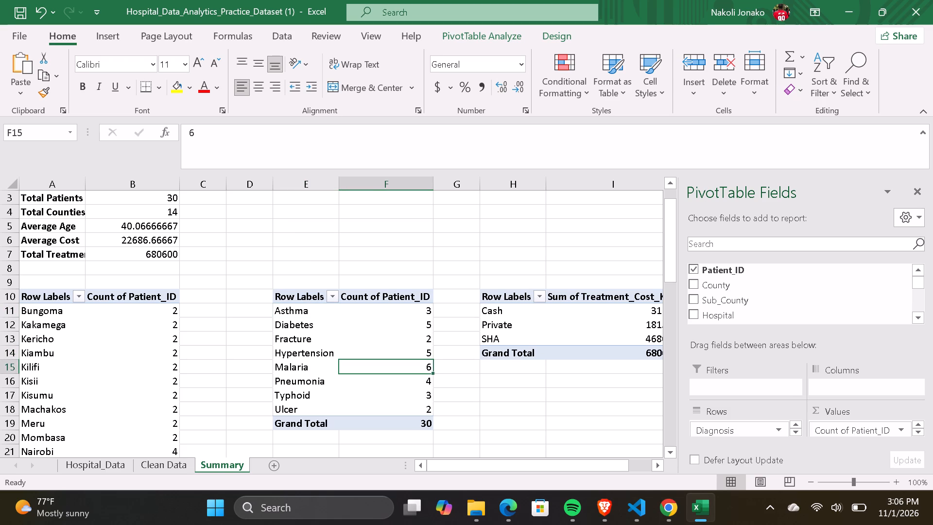
left_click(498, 389)
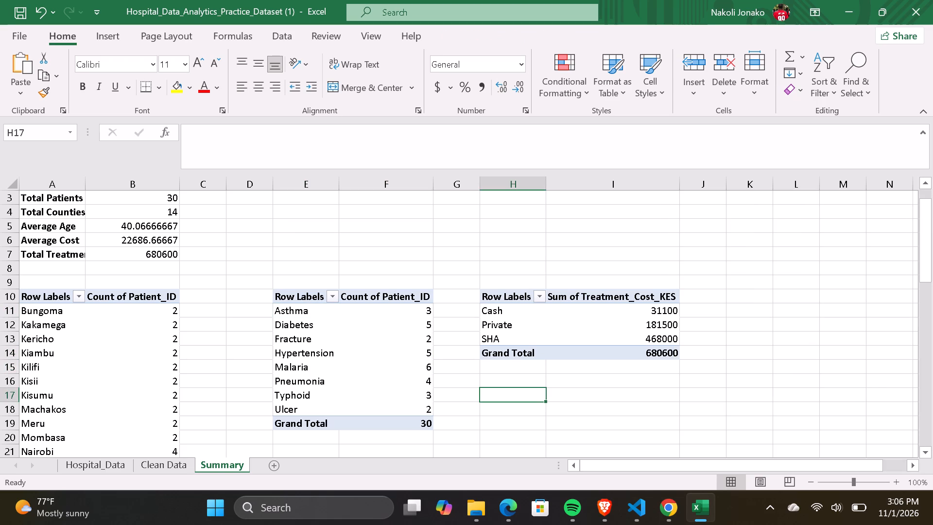
left_click(294, 317)
left_click(295, 313)
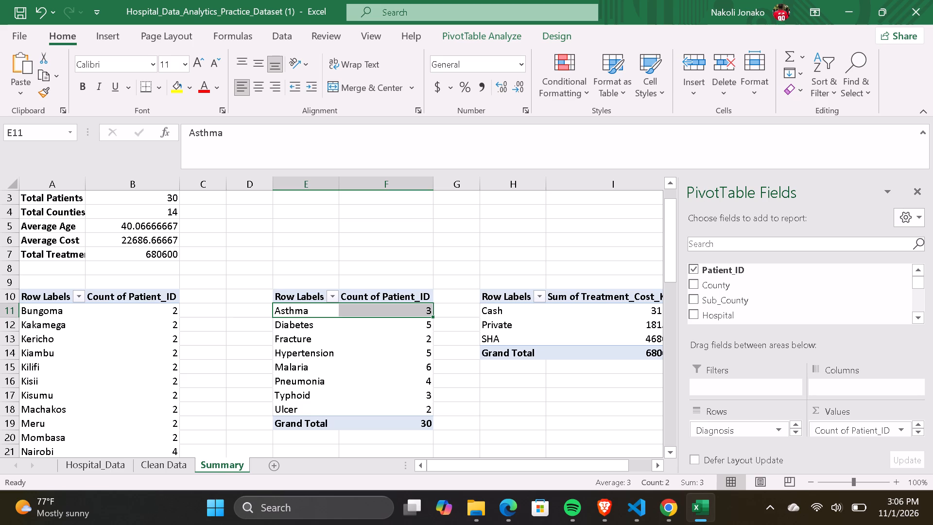
left_click(479, 35)
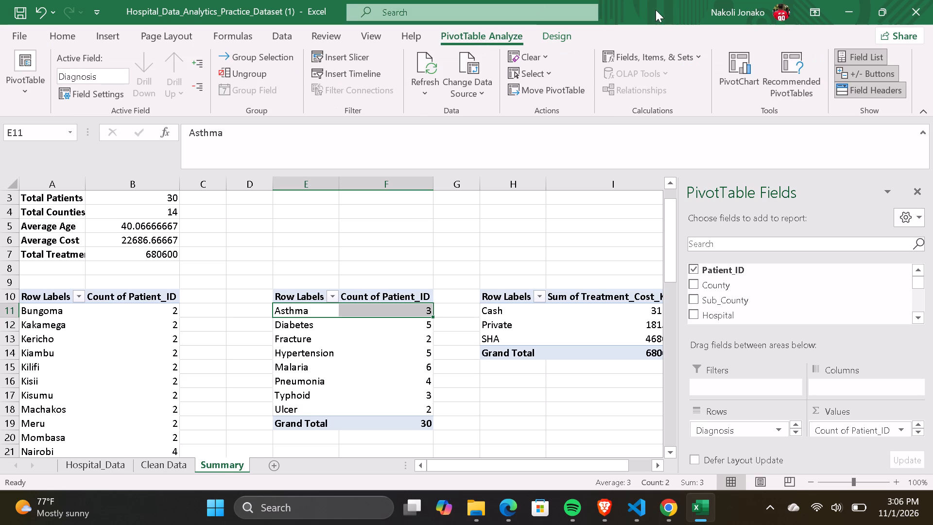
left_click(744, 70)
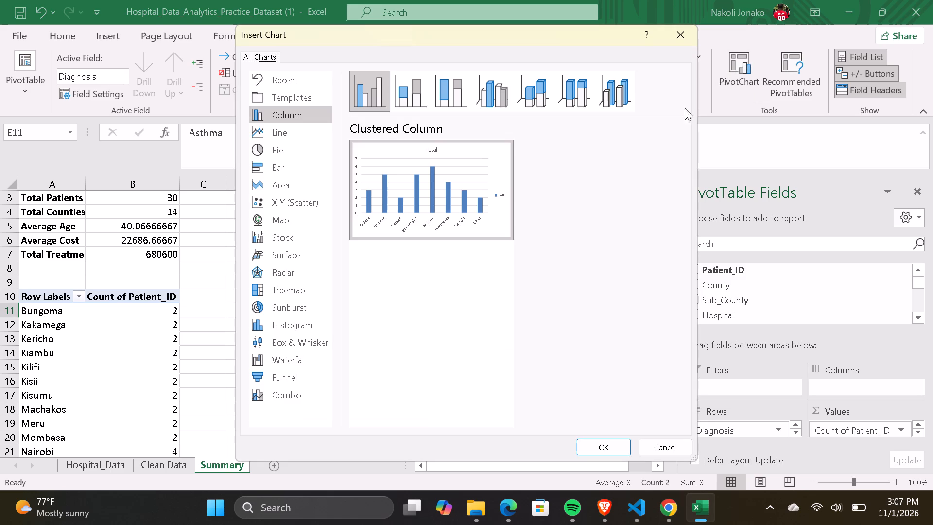
left_click(278, 145)
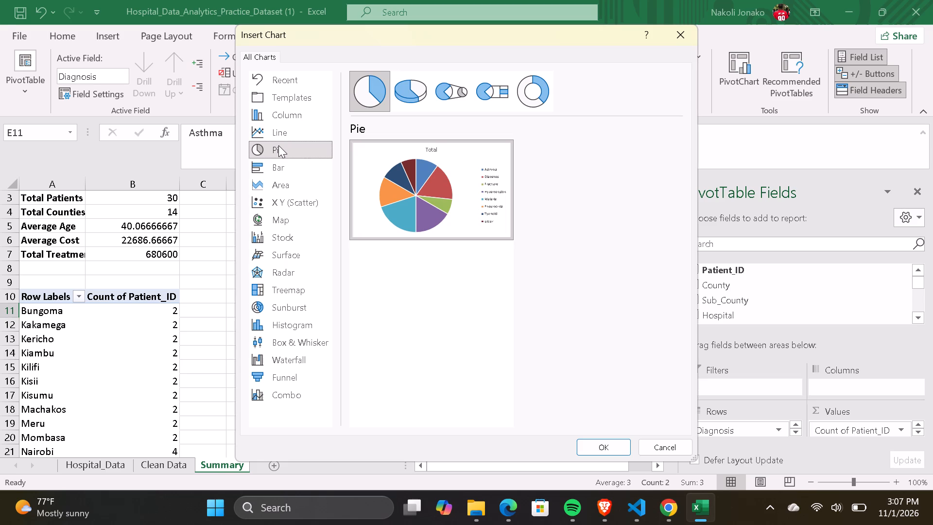
left_click(408, 84)
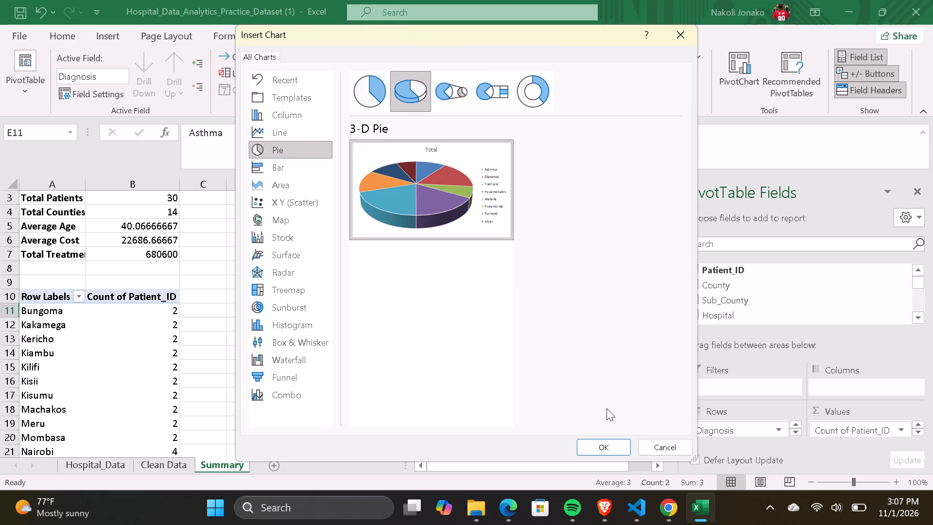
left_click(616, 445)
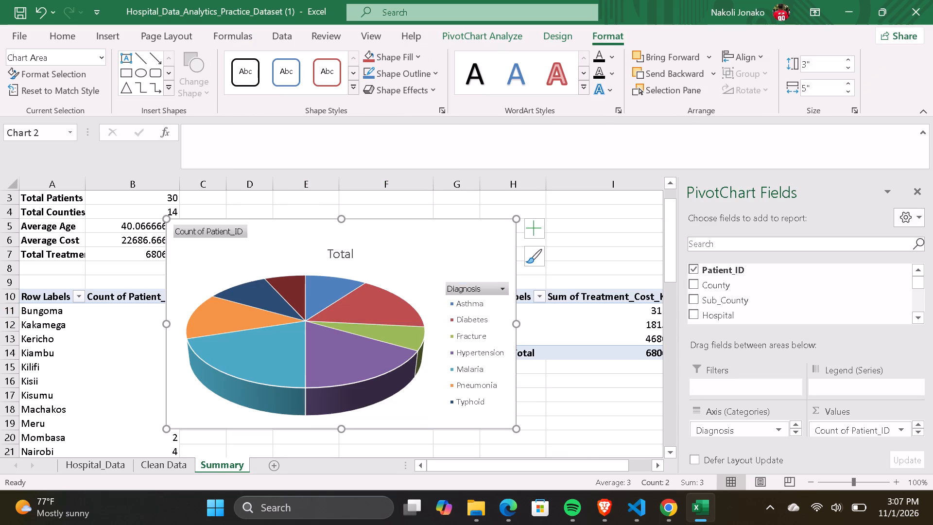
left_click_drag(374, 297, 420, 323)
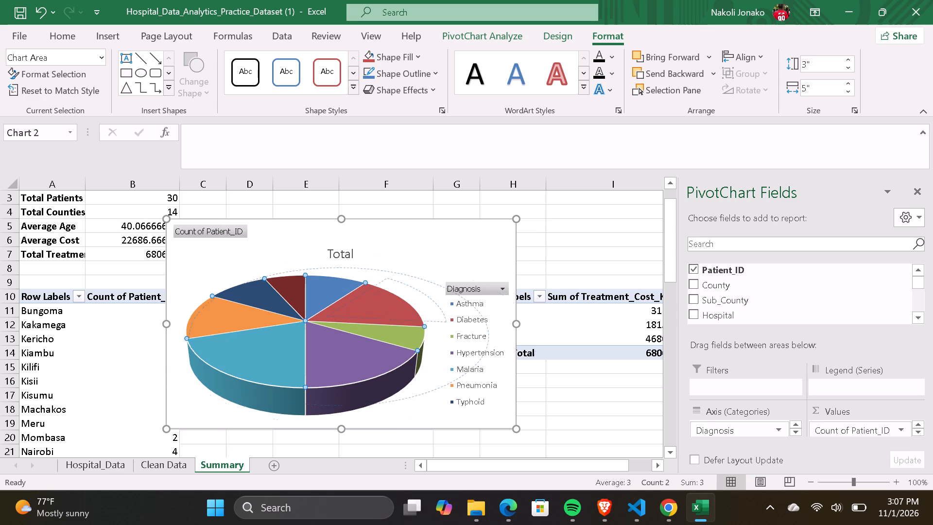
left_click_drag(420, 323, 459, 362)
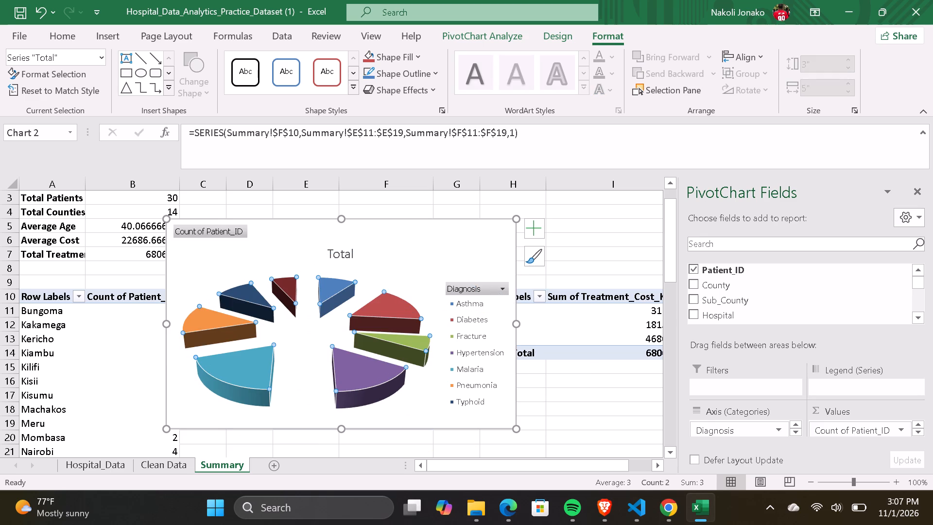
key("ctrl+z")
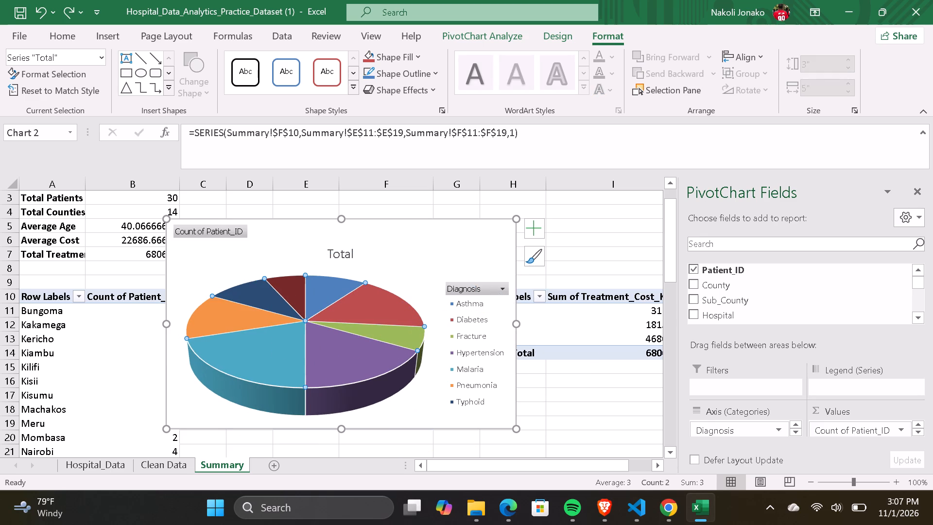
Move the diagnosis pie chart down to about row 17, with its near edge at the start of column D.
left_click_drag(428, 253, 546, 411)
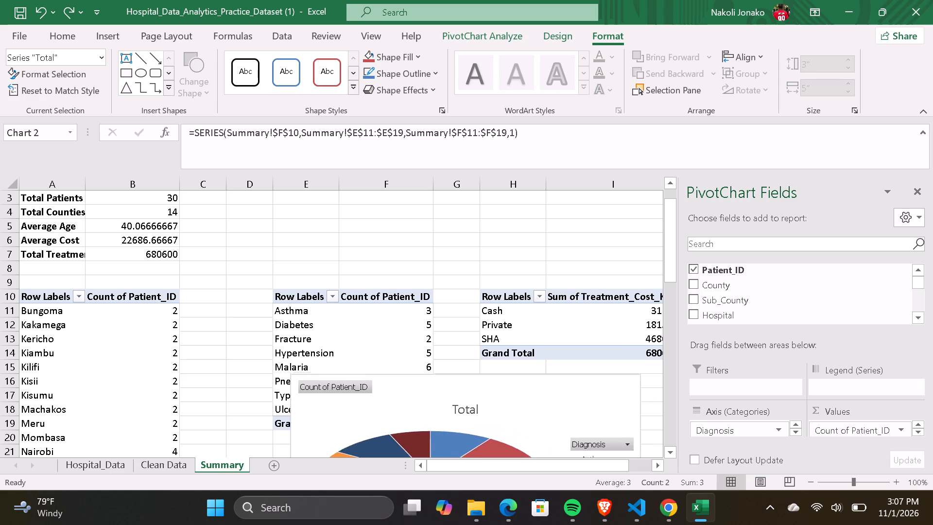
left_click_drag(546, 411, 485, 420)
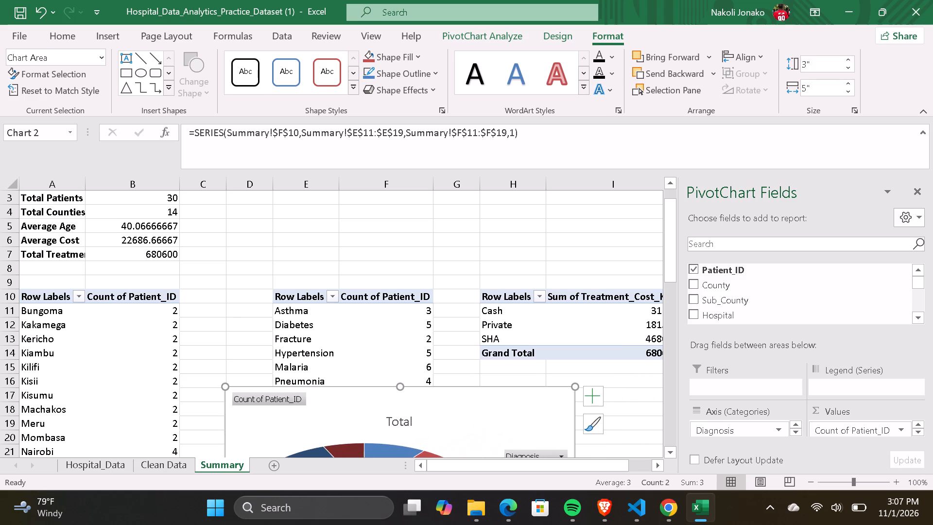
left_click(639, 386)
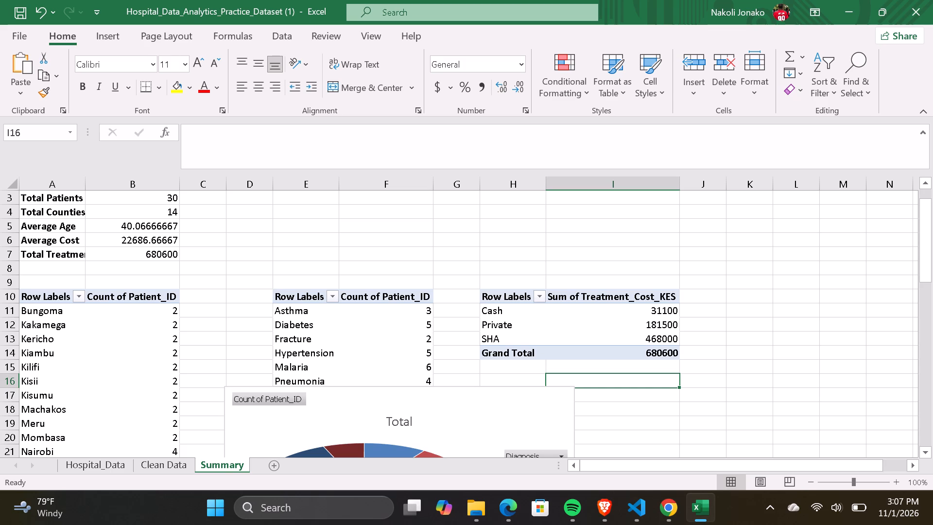
Insert a fourth PivotTable from Table1 on the Clean Data sheet, placed on the existing worksheet at Summary!J3.
scroll(476, 295, "up", 1)
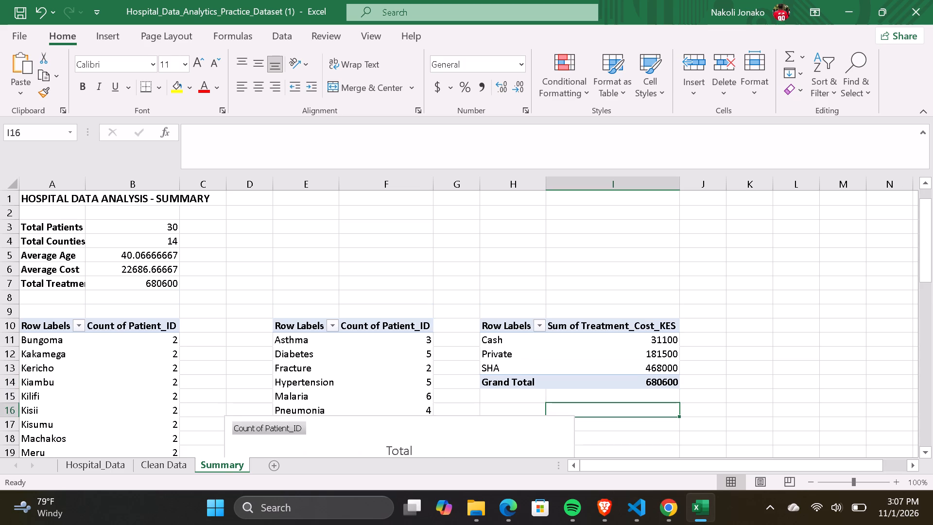
scroll(456, 260, "down", 1)
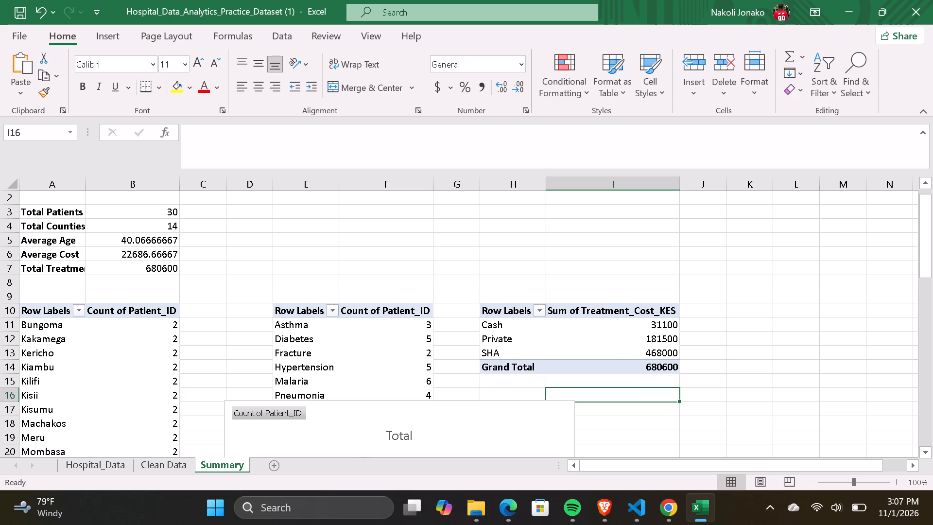
left_click(163, 469)
left_click(231, 262)
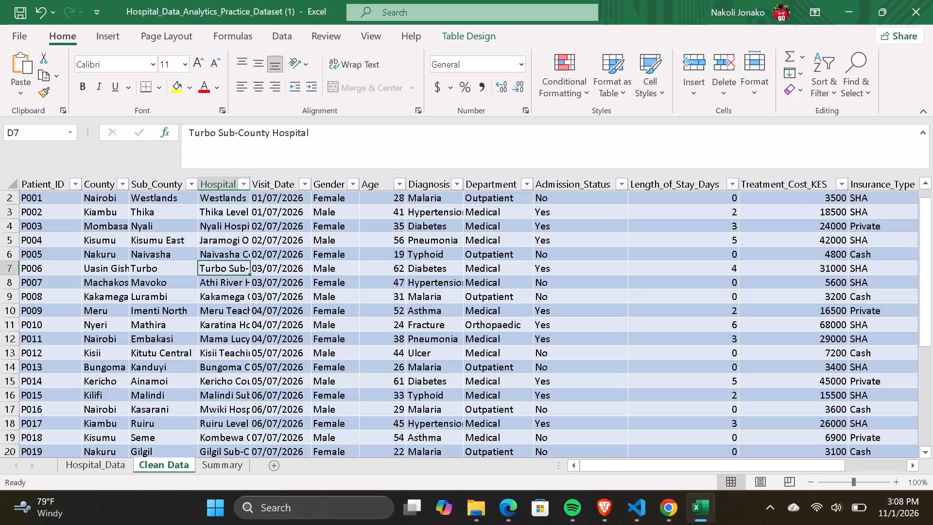
left_click(102, 34)
left_click(30, 79)
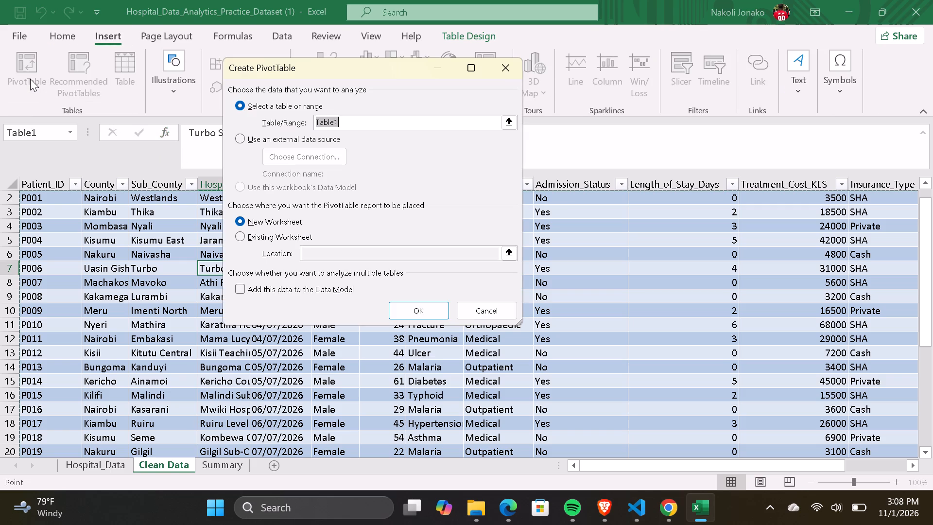
left_click(237, 231)
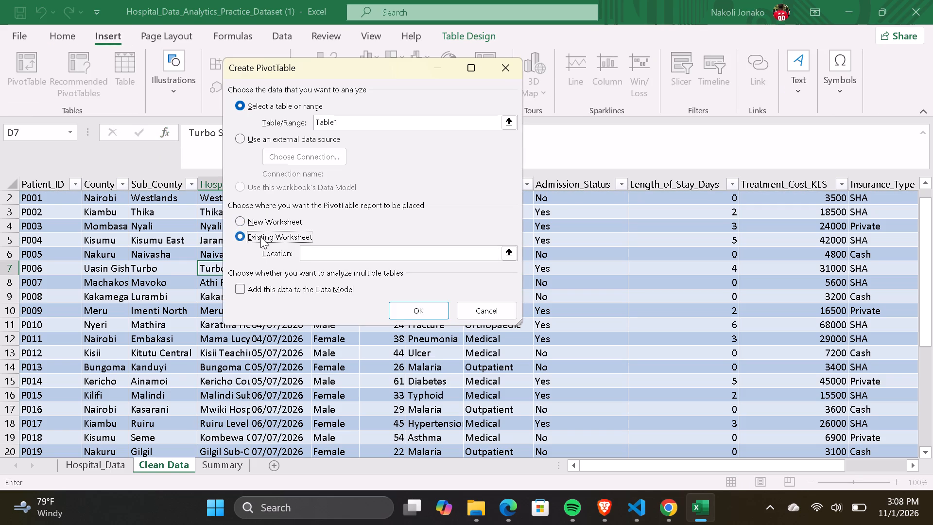
left_click(323, 254)
left_click(218, 465)
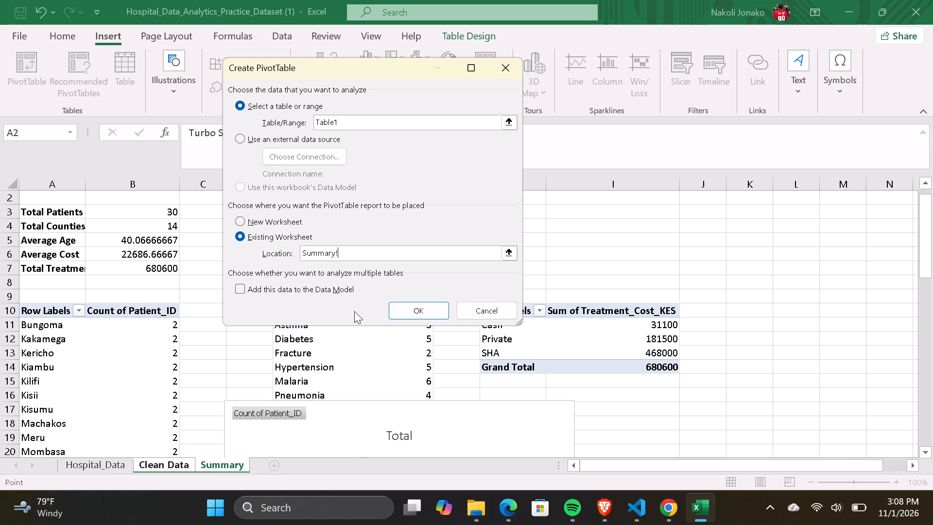
type("J3")
left_click(420, 315)
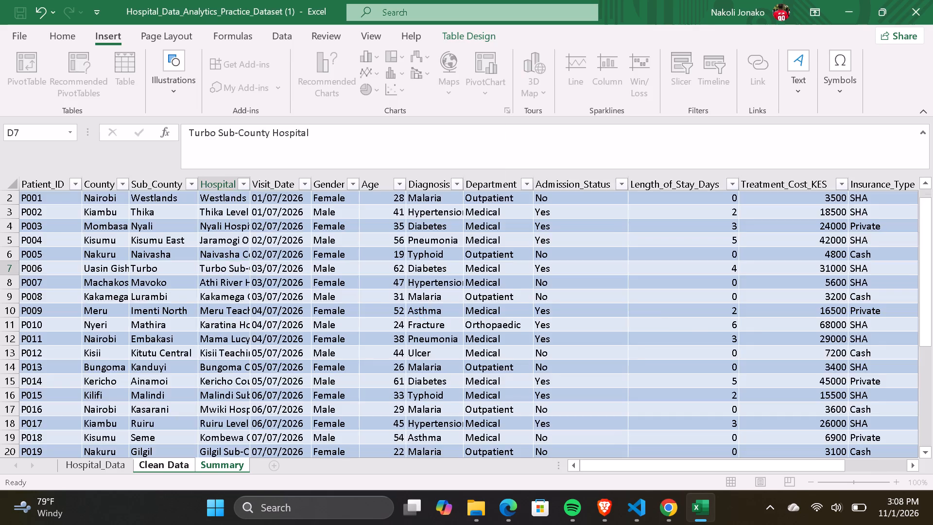
scroll(514, 307, "left", 2)
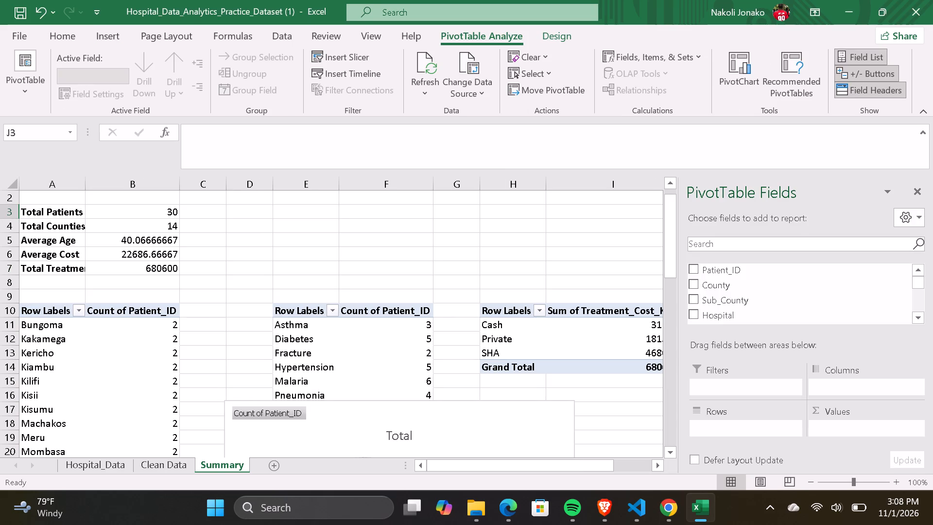
Build the PivotTable at J3 with Age_Group as rows and Count of Patient_ID as values.
scroll(514, 307, "left", 4)
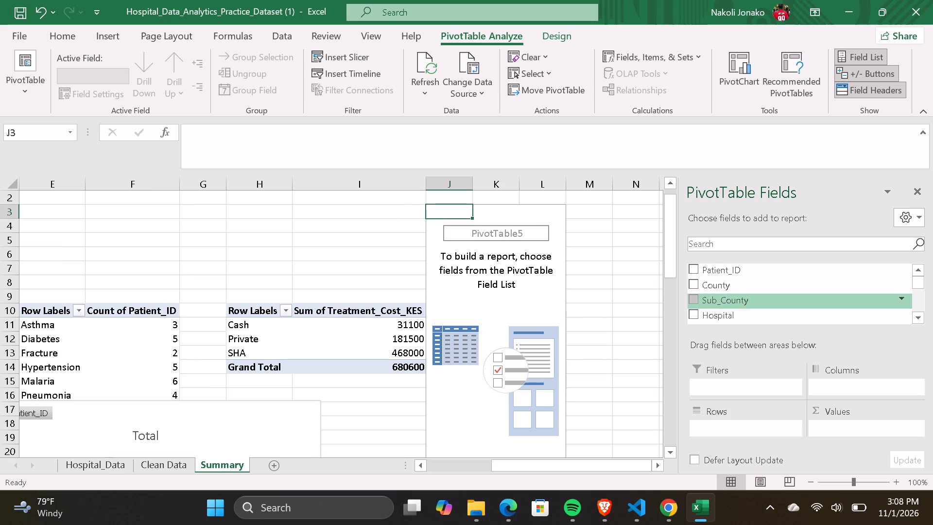
scroll(764, 305, "up", 3)
scroll(762, 303, "down", 2)
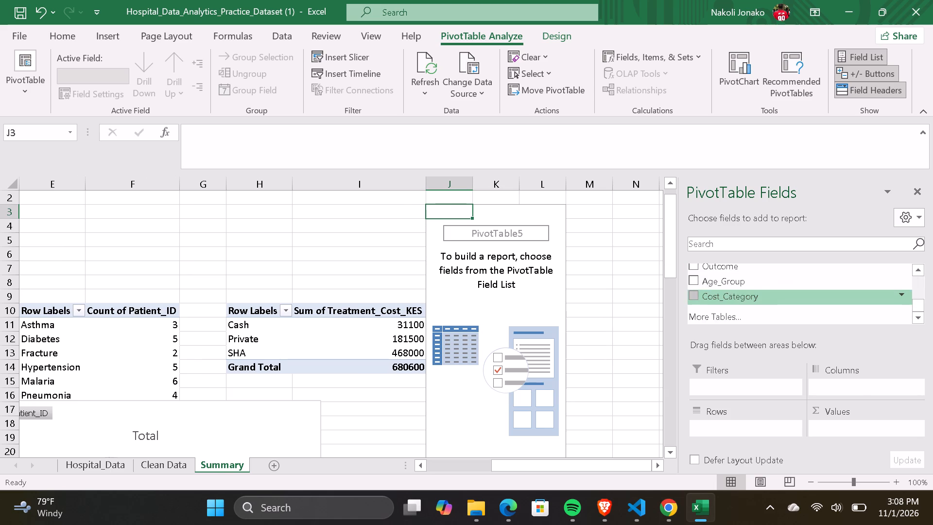
scroll(762, 303, "up", 7)
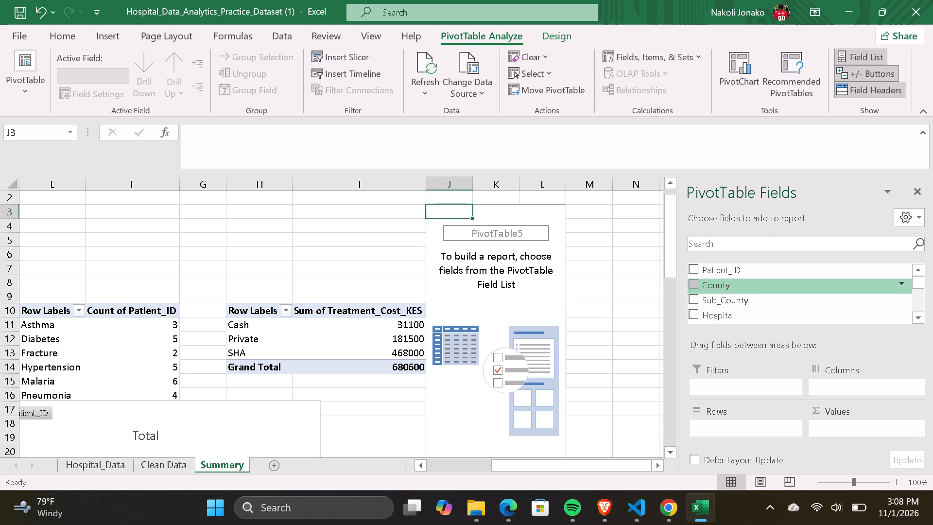
scroll(780, 304, "down", 1)
scroll(780, 304, "up", 1)
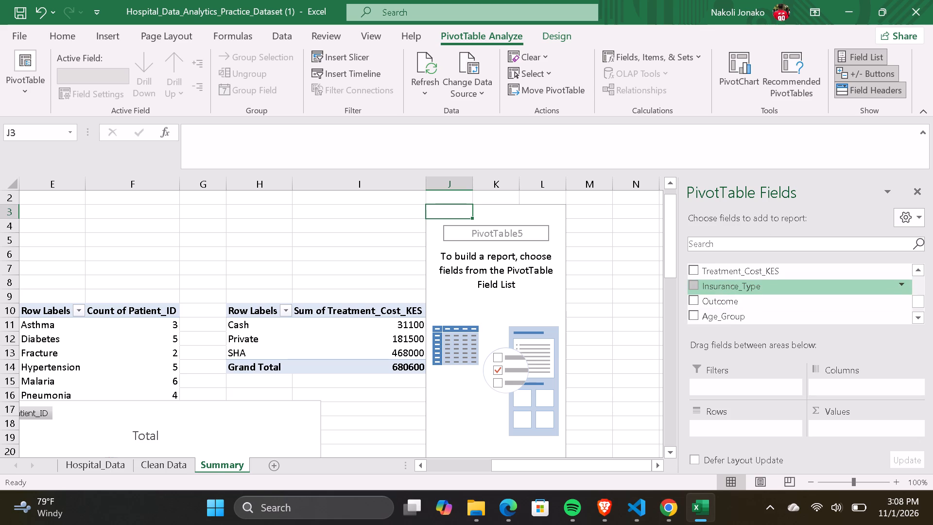
left_click(753, 316)
left_click(696, 315)
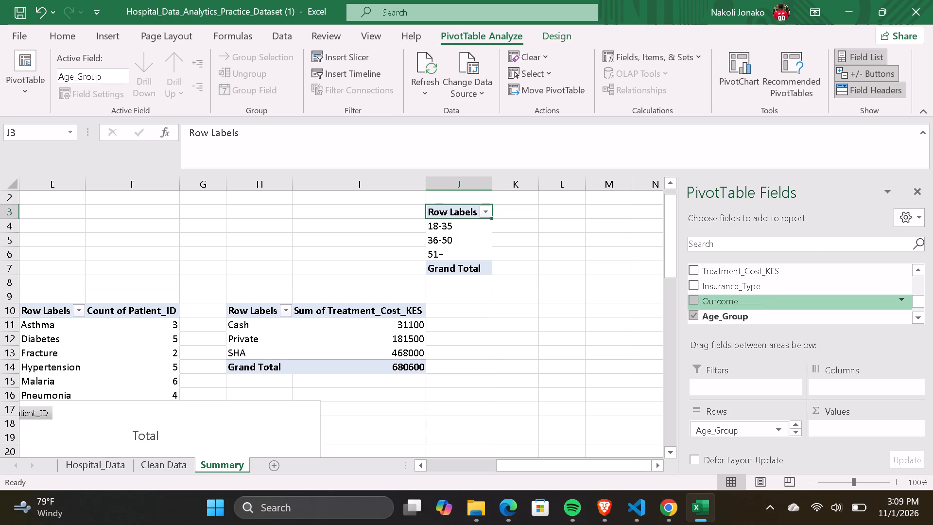
scroll(864, 302, "up", 3)
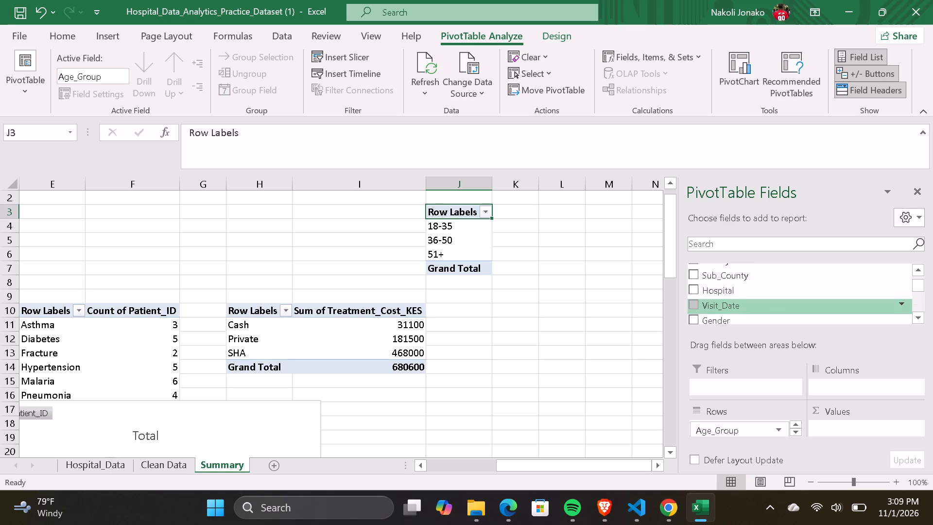
scroll(864, 302, "up", 1)
left_click_drag(763, 269, 834, 426)
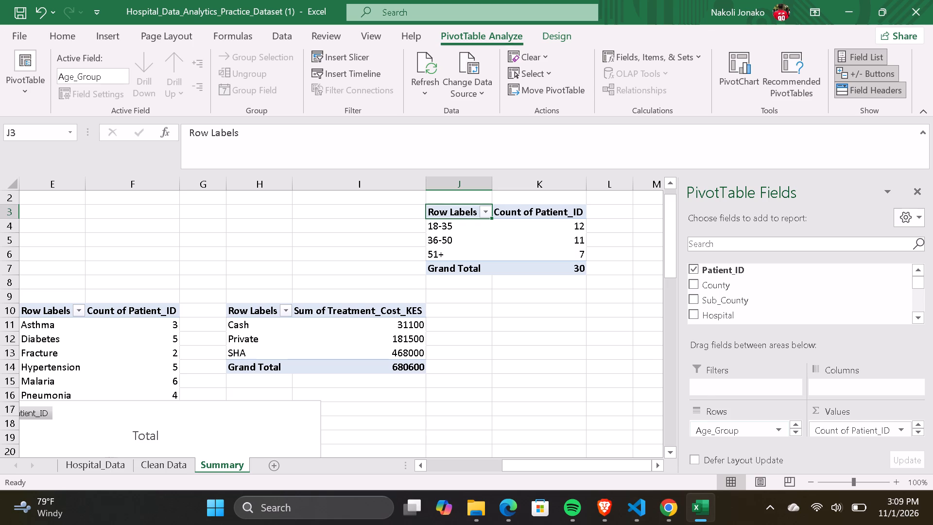
Insert a Stacked Bar PivotChart from the age-group PivotTable.
left_click(534, 240)
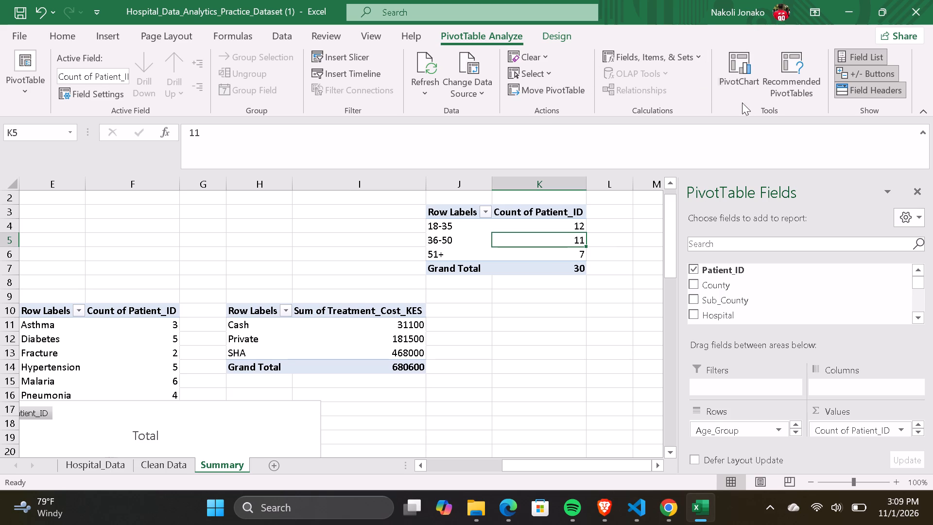
left_click(743, 78)
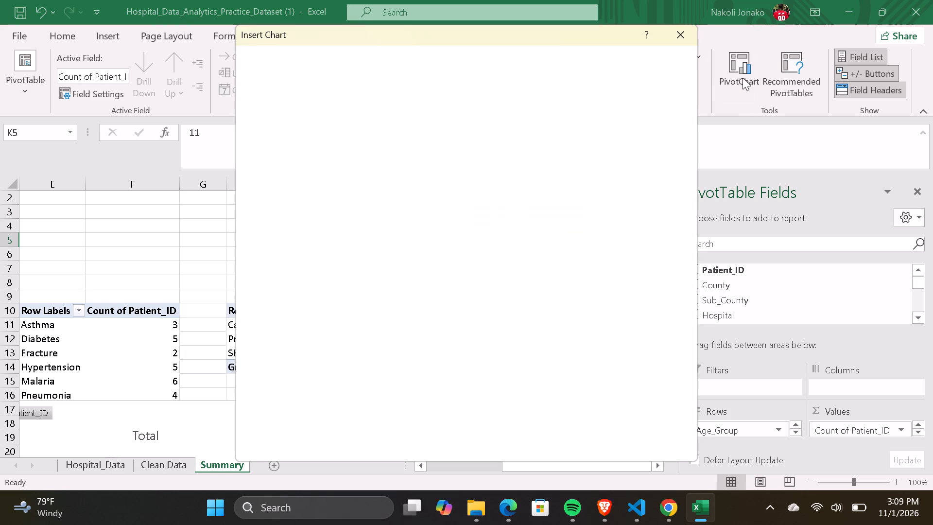
left_click(277, 165)
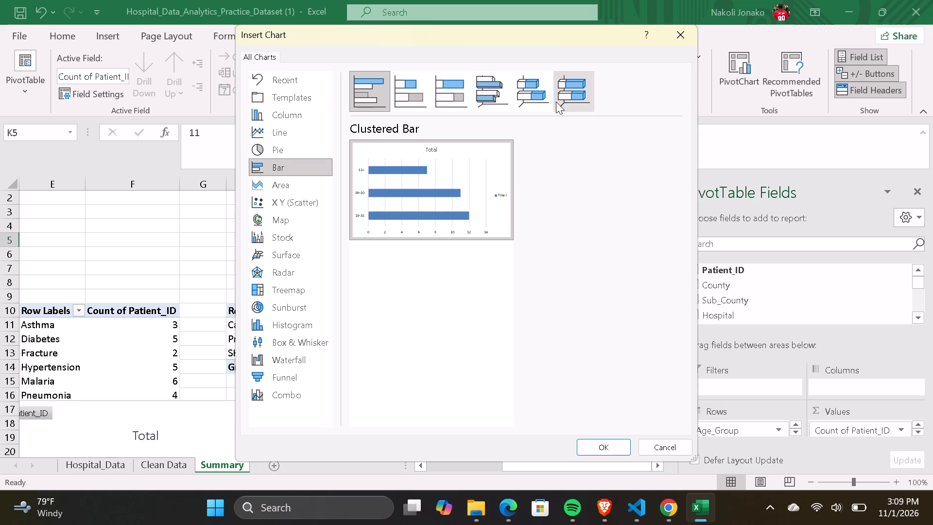
left_click(571, 95)
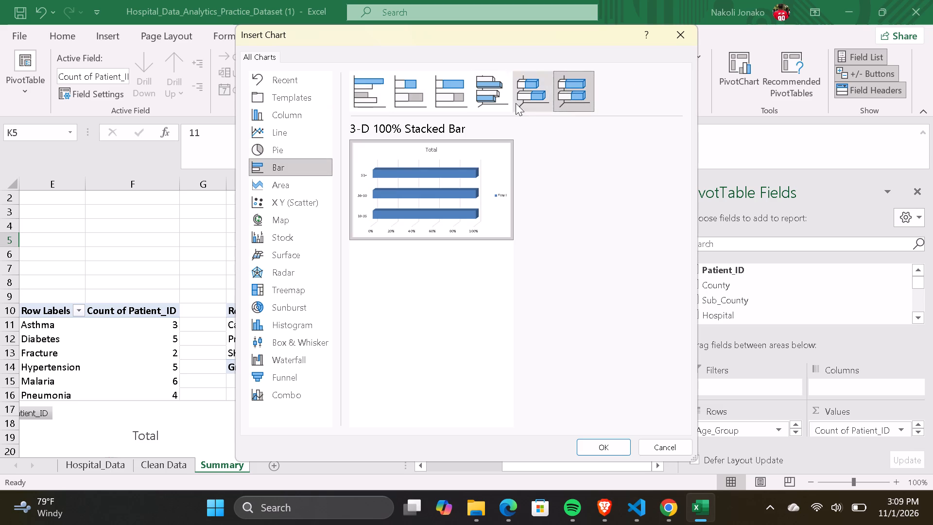
left_click(414, 84)
left_click(377, 87)
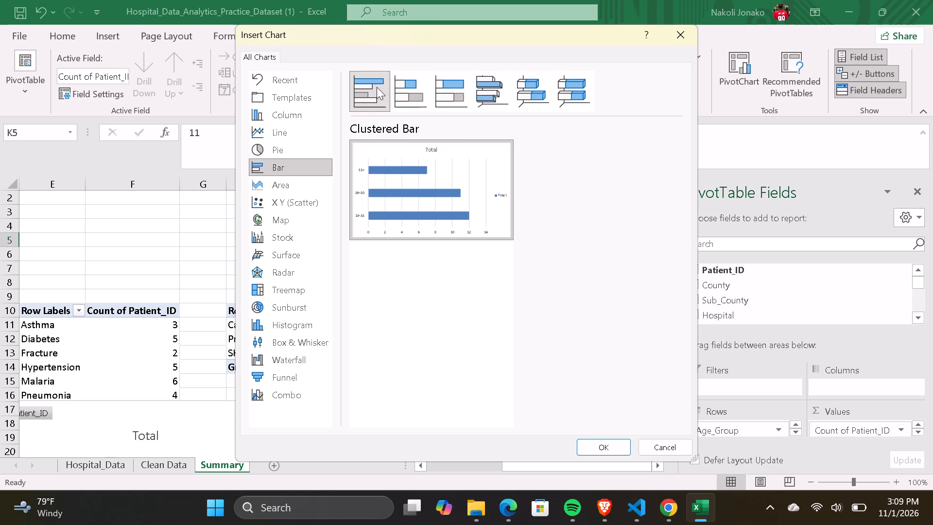
left_click(398, 90)
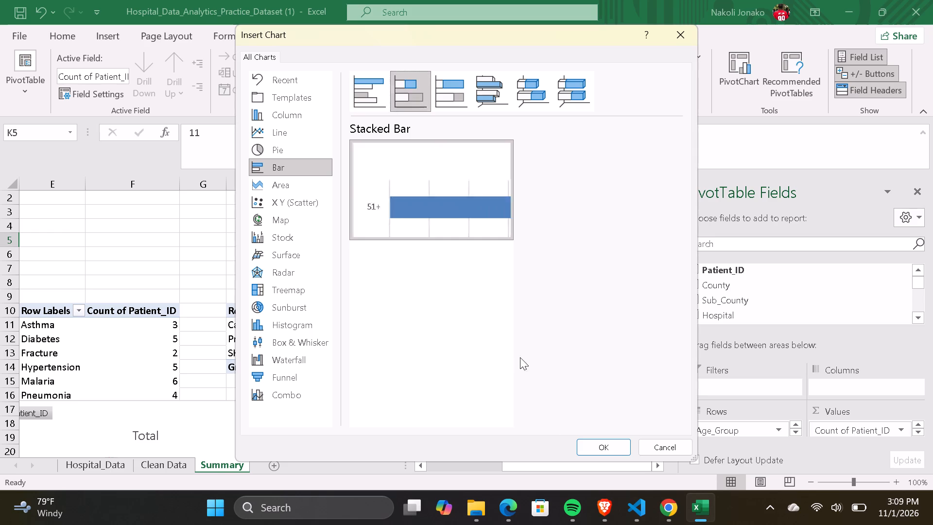
left_click(607, 442)
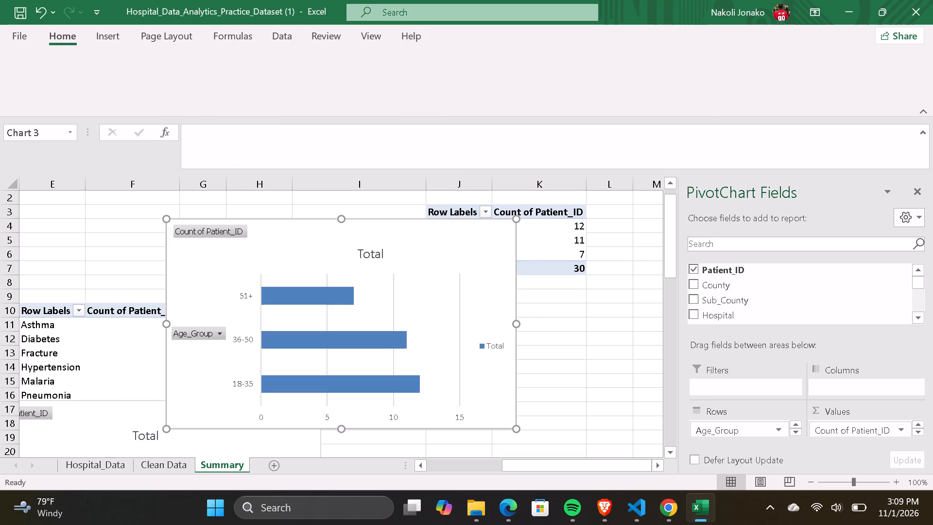
Move the whole age-group bar chart below its PivotTable, starting in column K with its top edge at about row 7.
left_click_drag(405, 275, 544, 349)
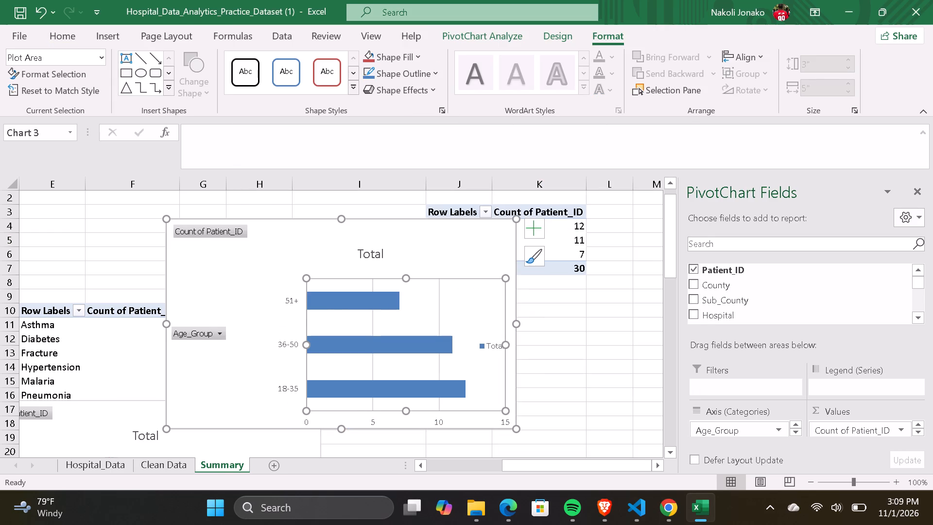
key("ctrl+z")
left_click_drag(466, 239, 554, 287)
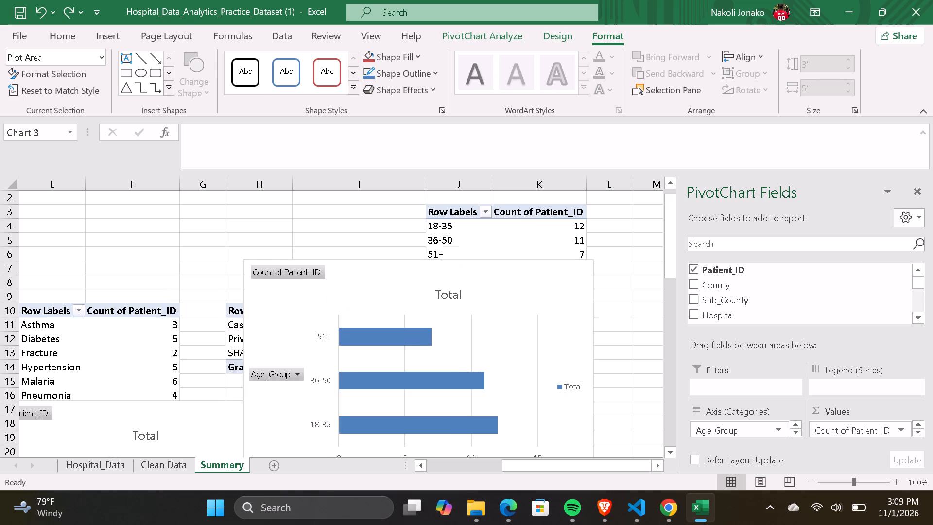
left_click_drag(554, 287, 736, 319)
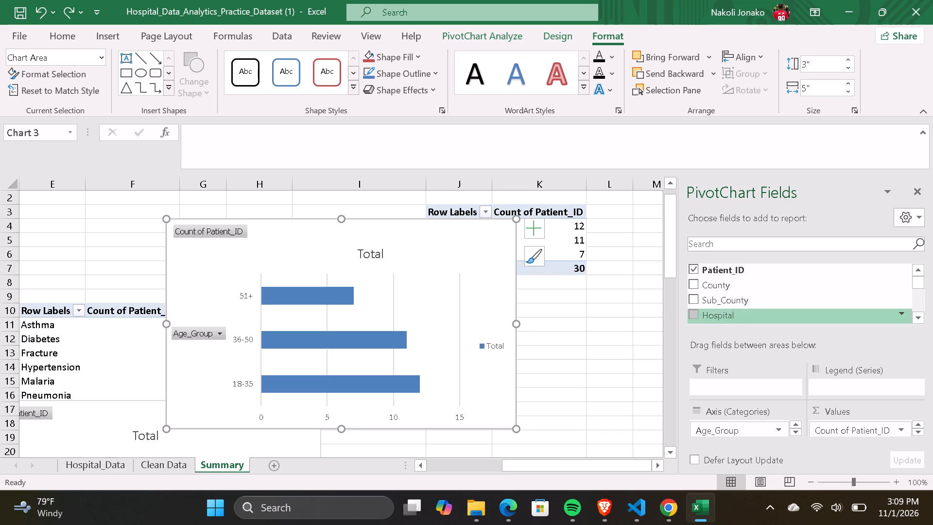
left_click_drag(392, 228, 506, 288)
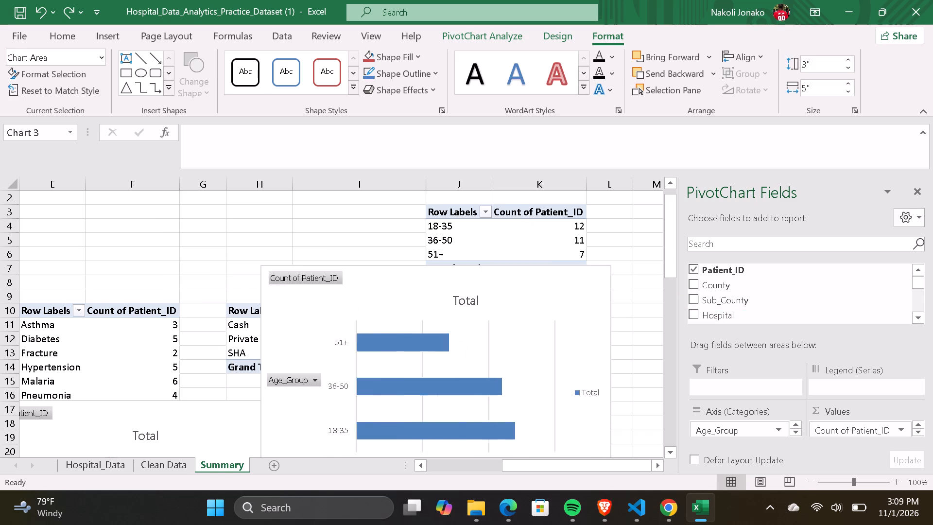
left_click_drag(506, 288, 674, 287)
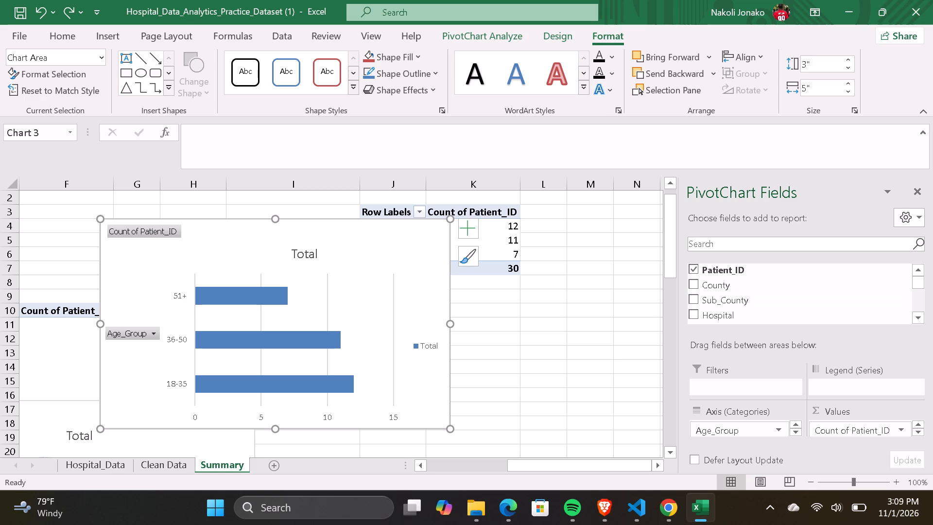
left_click(570, 306)
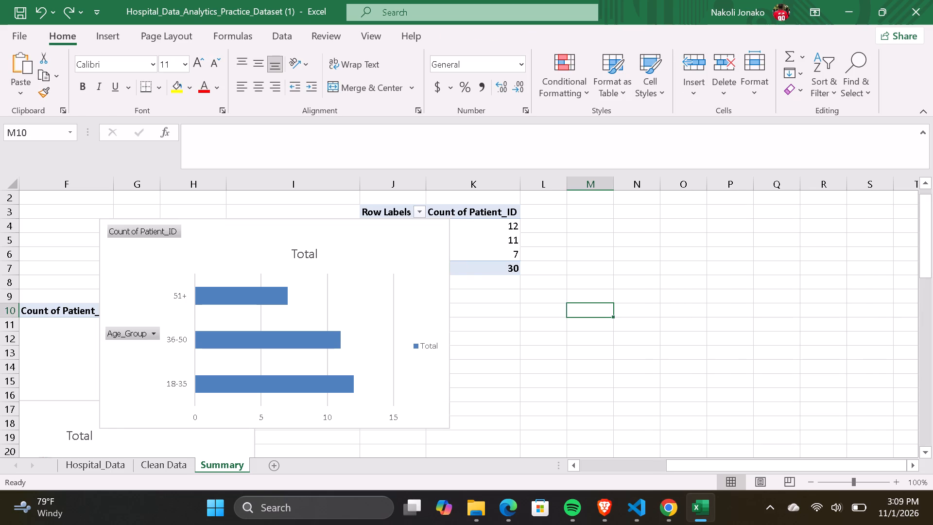
left_click_drag(336, 231, 695, 283)
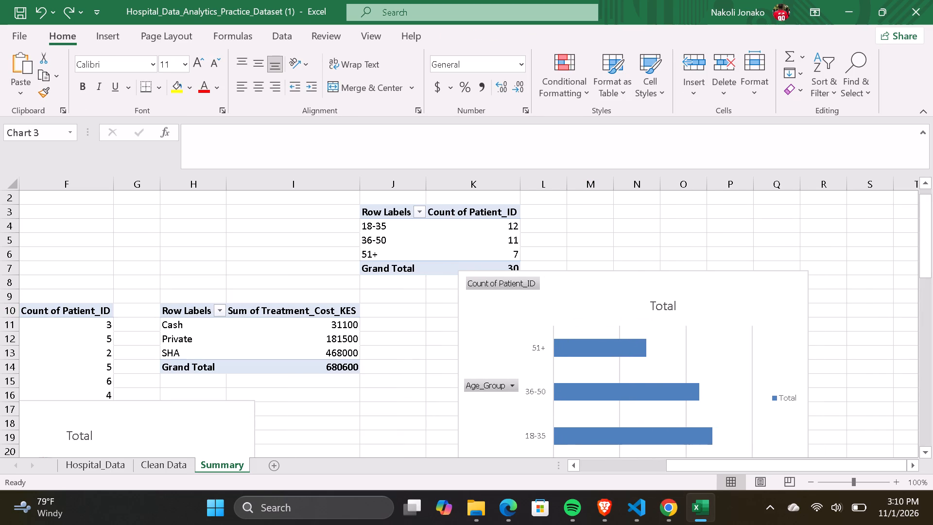
left_click_drag(695, 283, 694, 283)
Move the diagnosis pie chart away from the county chart, starting in column F with its top edge at row 14.
scroll(422, 346, "right", 4)
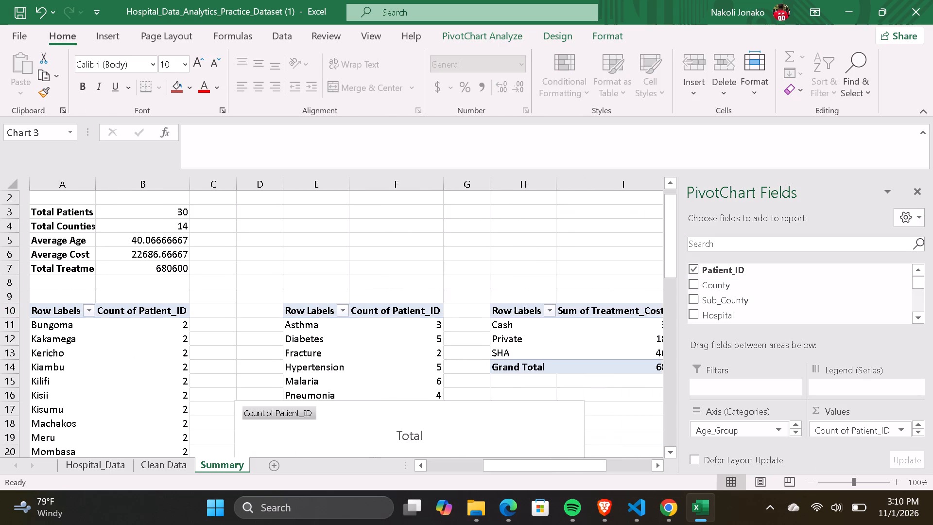
scroll(359, 346, "down", 5)
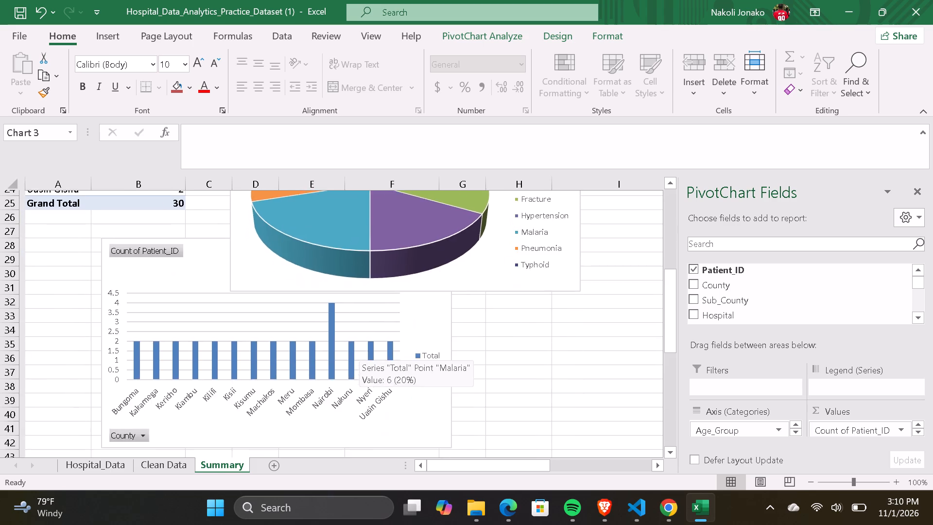
scroll(359, 346, "down", 1)
left_click_drag(327, 217, 459, 224)
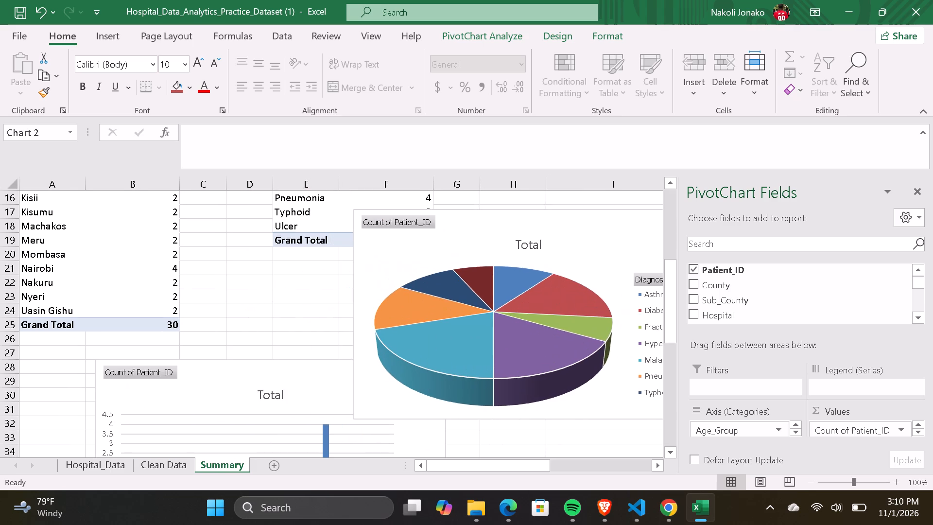
left_click_drag(459, 224, 511, 205)
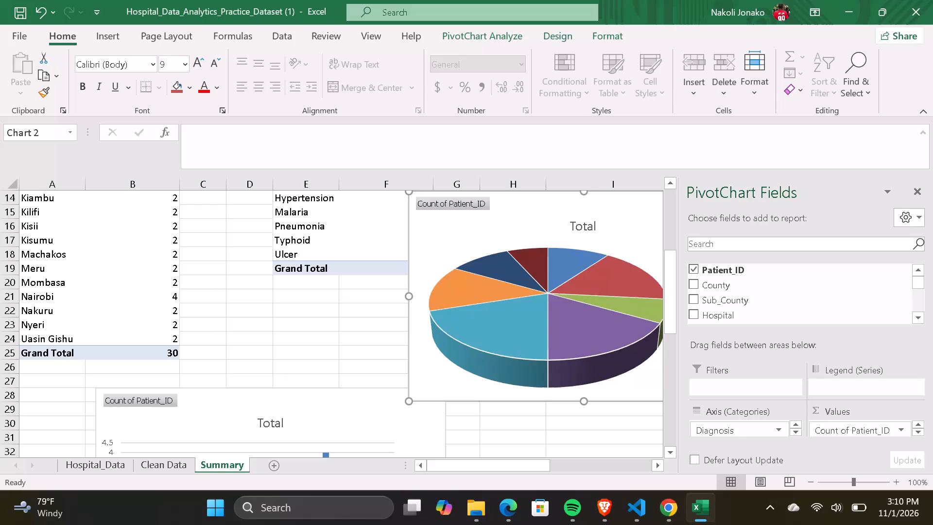
Examine the arrangement of the PivotTables and charts across the Summary sheet for overlaps.
scroll(333, 322, "down", 2)
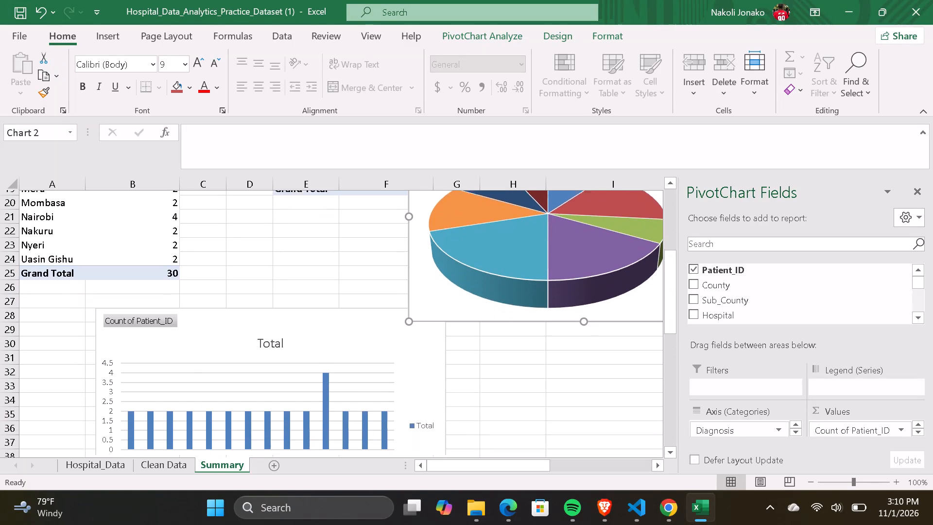
scroll(333, 322, "down", 1)
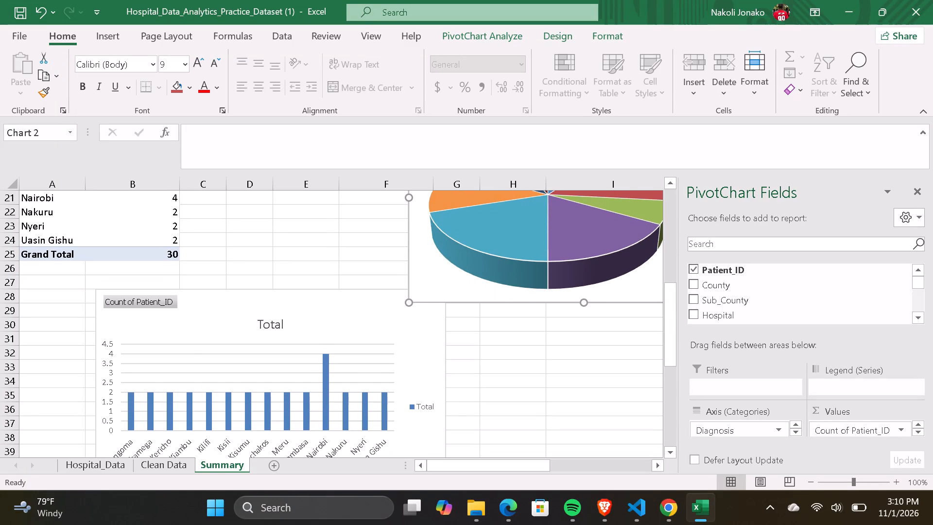
scroll(338, 314, "up", 5)
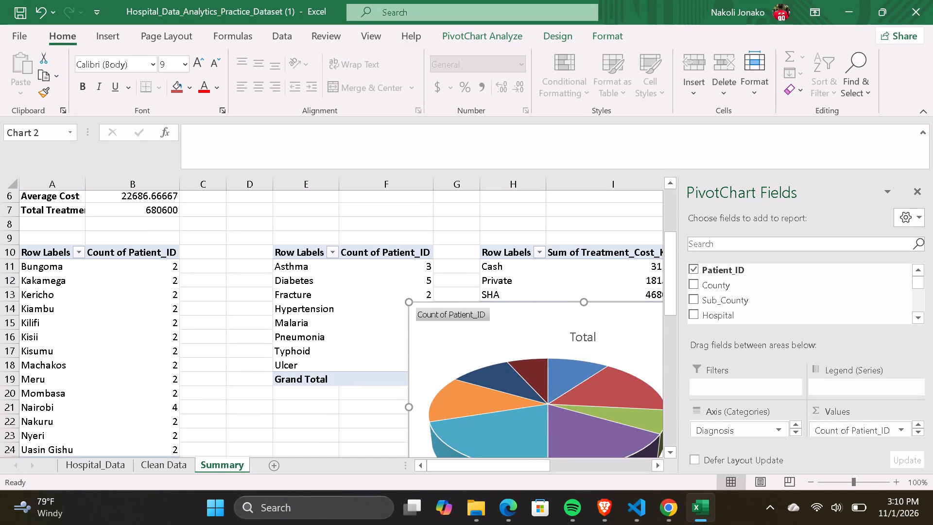
scroll(294, 366, "right", 1)
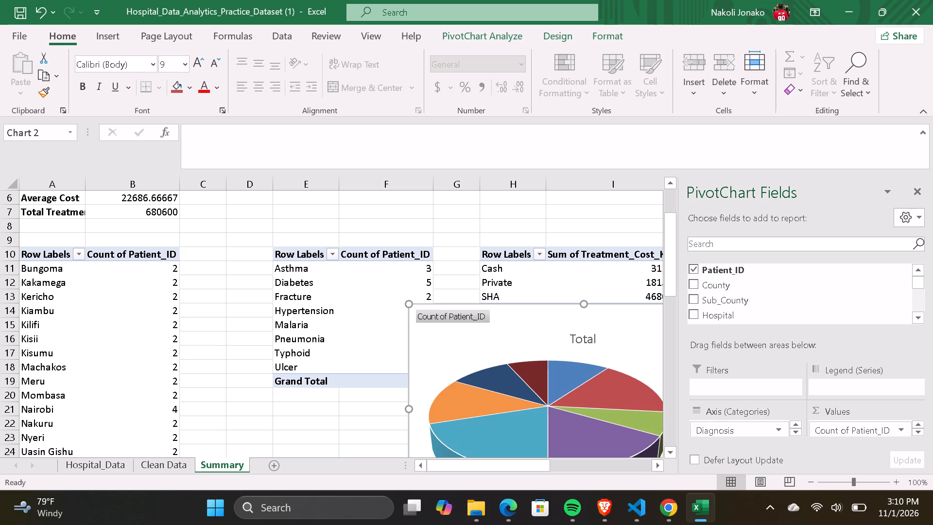
scroll(370, 361, "left", 3)
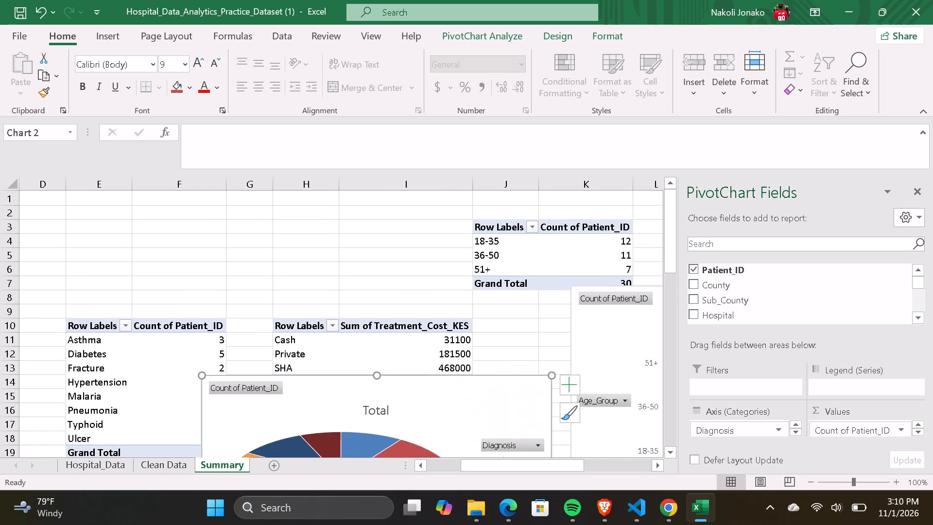
scroll(370, 361, "left", 1)
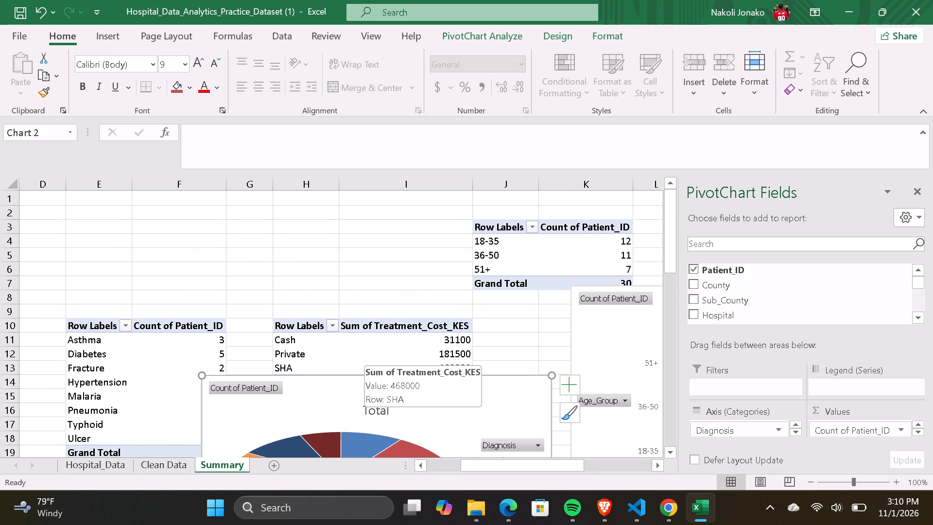
scroll(374, 293, "down", 1)
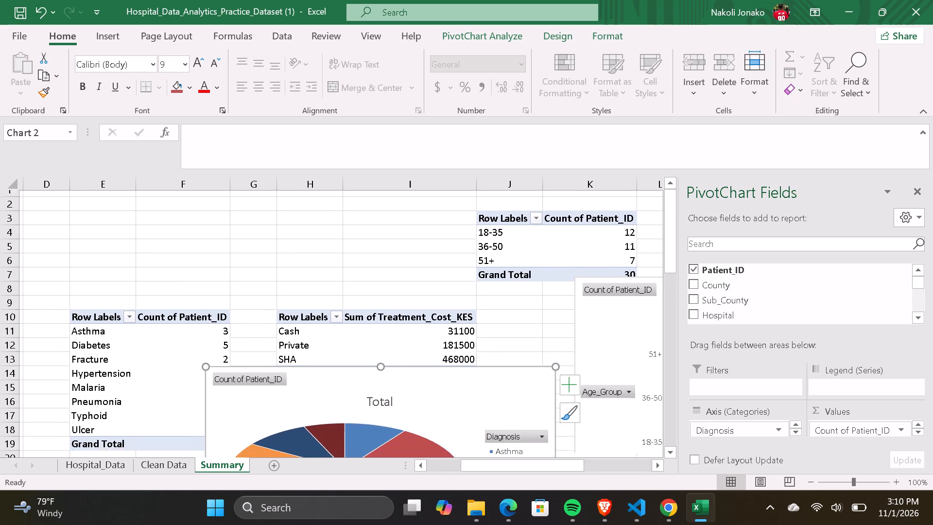
scroll(374, 293, "down", 3)
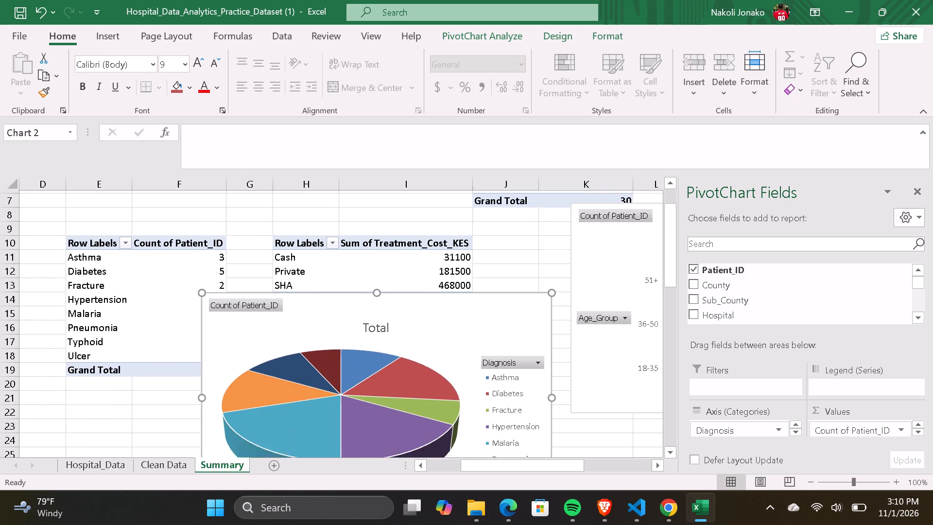
scroll(374, 293, "down", 3)
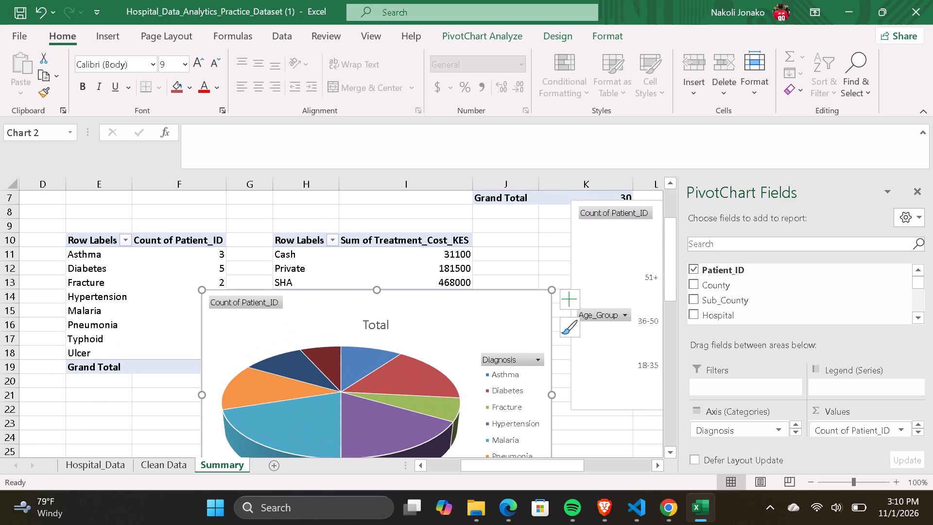
Switch to the Clean Data sheet and view the first rows of the patient table.
left_click(168, 466)
scroll(223, 341, "up", 1)
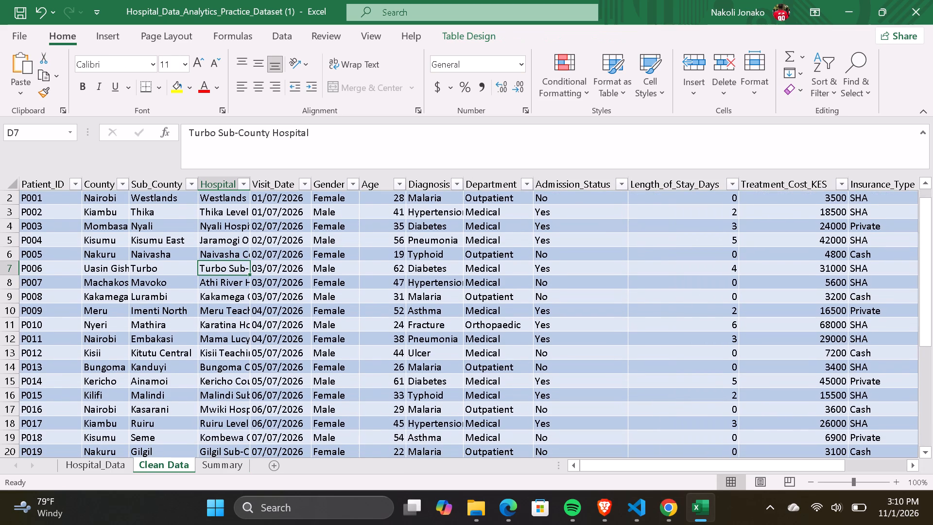
Return to the Summary sheet and examine how the diagnosis pie chart sits against the PivotTables and other charts.
left_click(229, 469)
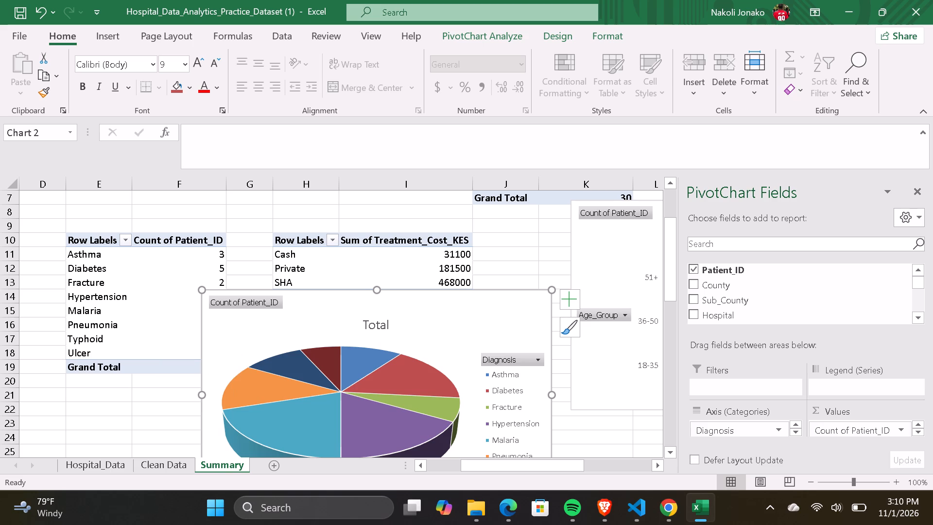
scroll(350, 338, "down", 1)
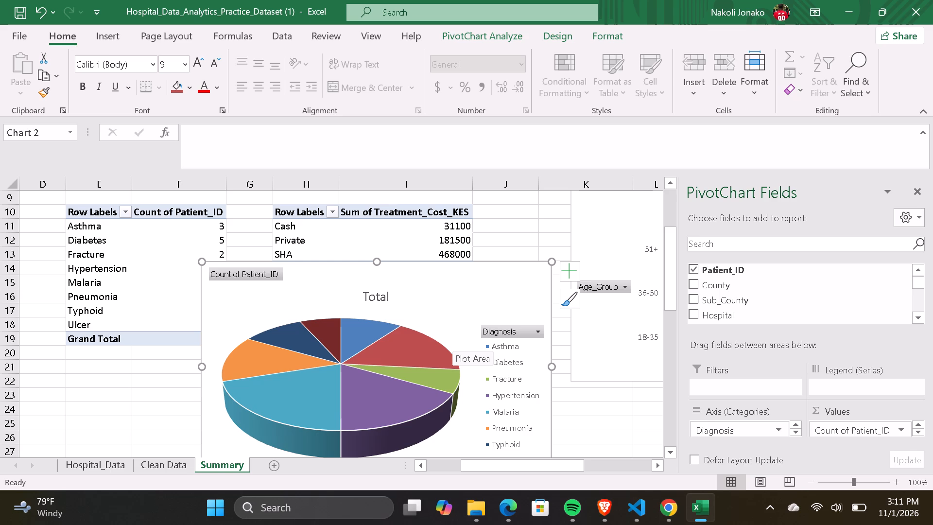
scroll(515, 305, "down", 4)
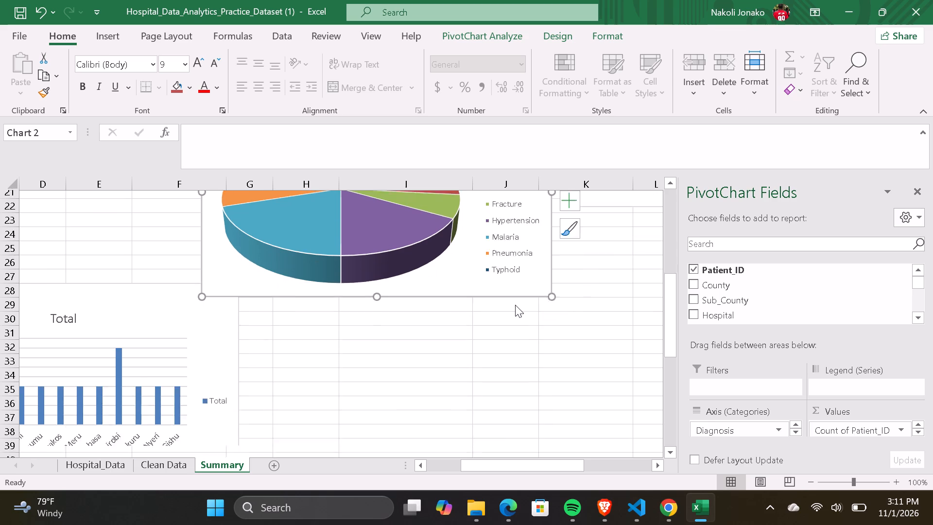
scroll(515, 305, "down", 1)
scroll(452, 314, "up", 6)
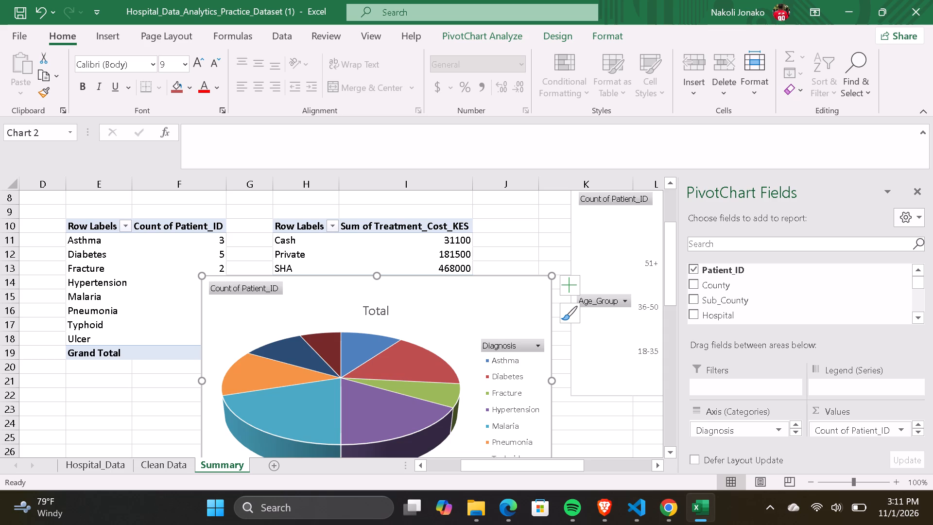
scroll(450, 333, "down", 1)
scroll(450, 333, "up", 1)
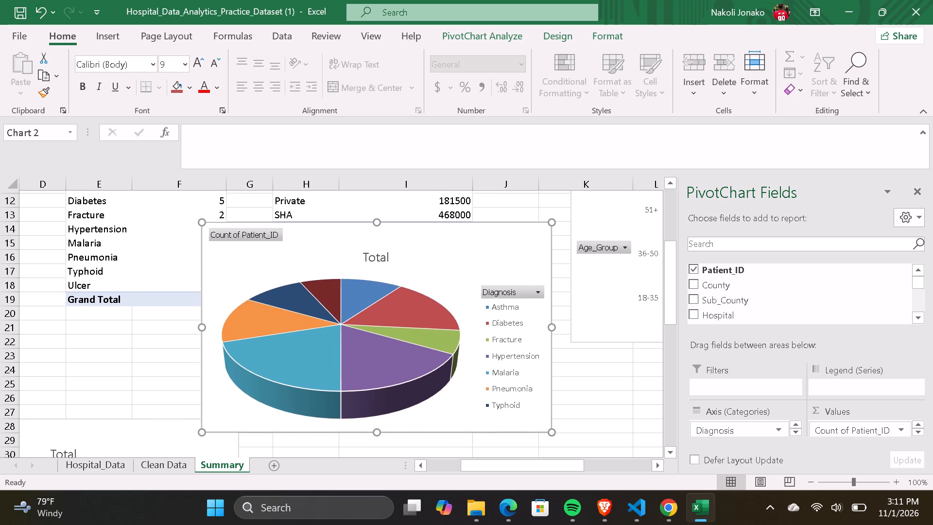
scroll(450, 333, "up", 1)
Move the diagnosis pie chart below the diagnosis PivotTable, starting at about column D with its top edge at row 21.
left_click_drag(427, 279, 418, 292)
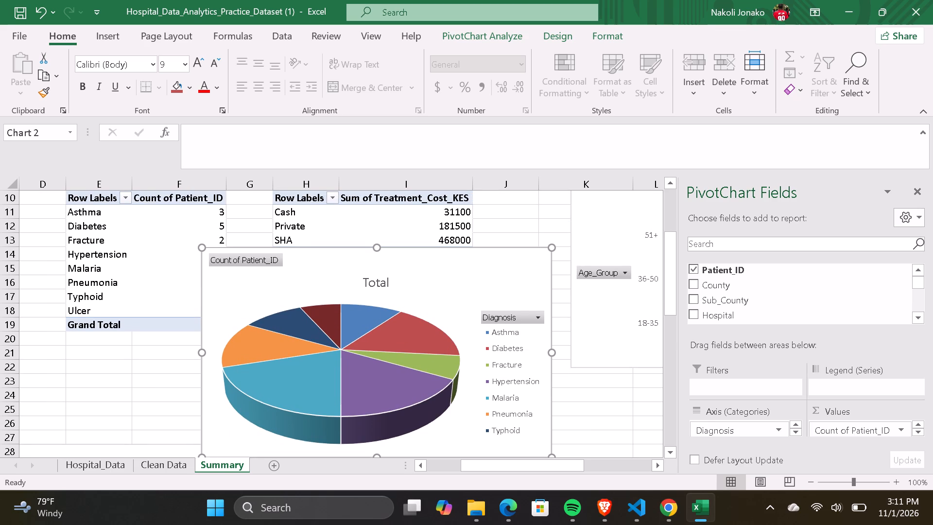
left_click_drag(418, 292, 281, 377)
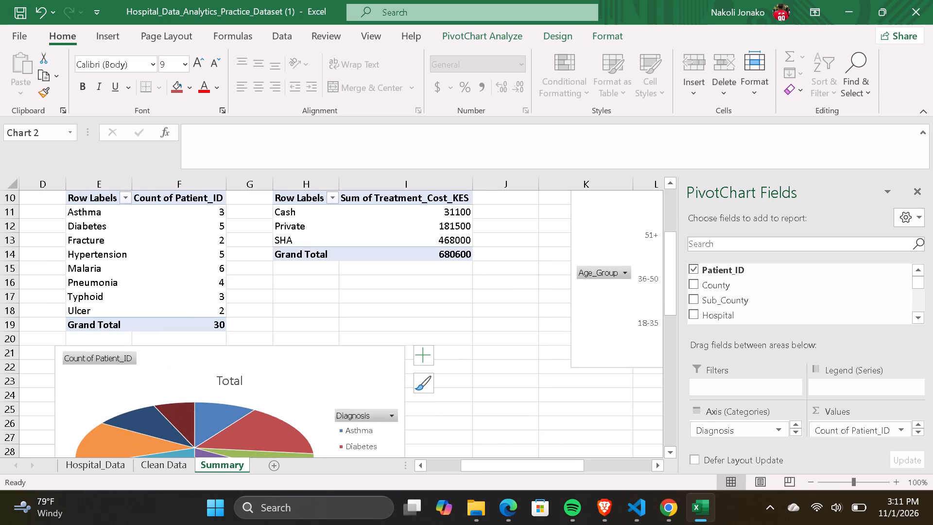
Move the diagnosis pie chart below the insurance-type PivotTable, starting in column G with its top edge at row 17.
scroll(427, 326, "down", 2)
scroll(349, 387, "right", 1)
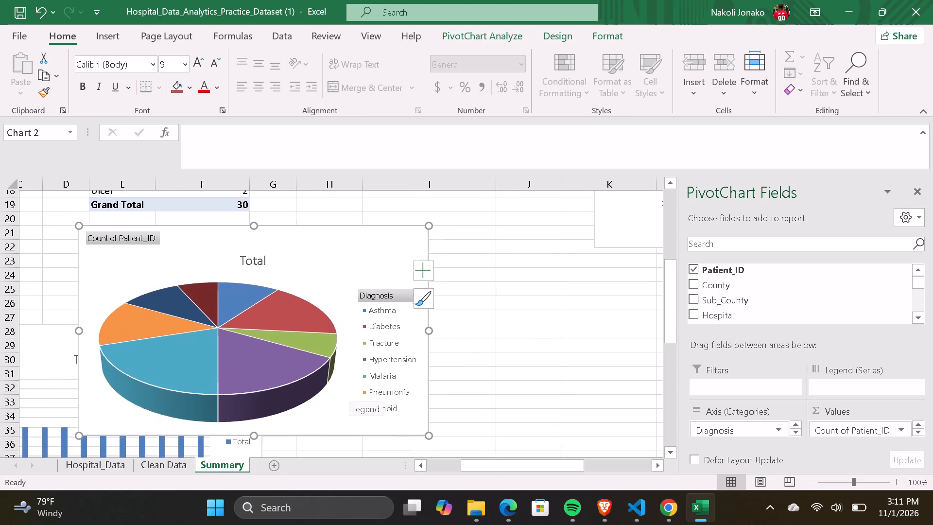
scroll(349, 387, "right", 1)
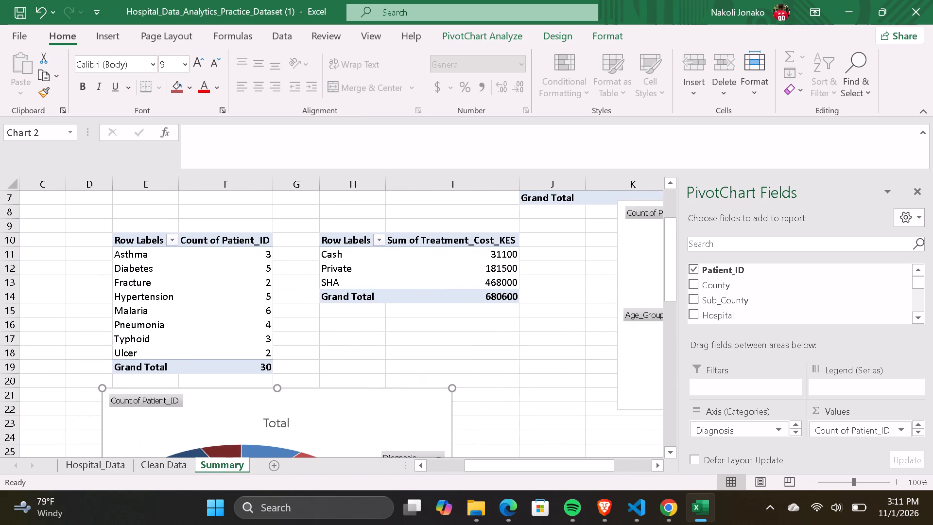
left_click_drag(343, 404, 543, 351)
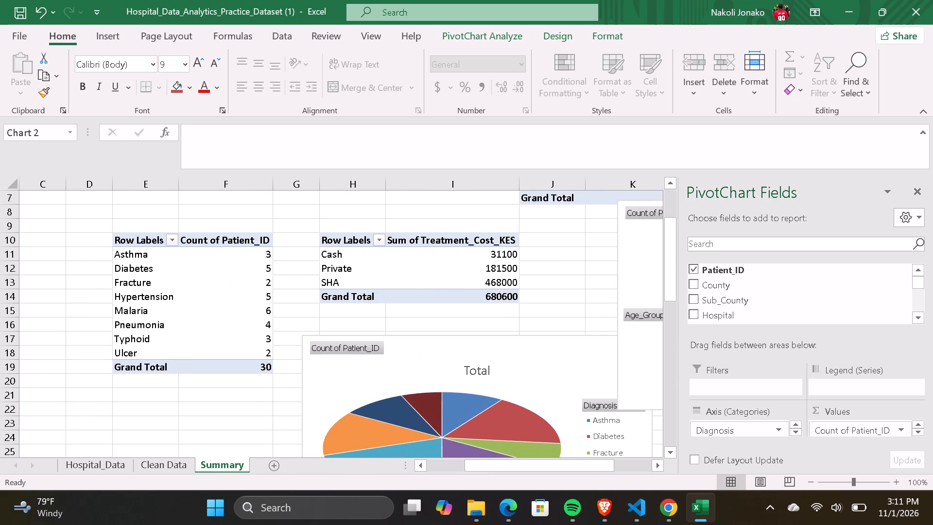
left_click_drag(543, 351, 543, 351)
Move the age-group bar chart clear of the pie chart and its PivotTable, starting in column L with its top edge at row 6.
scroll(476, 269, "left", 1)
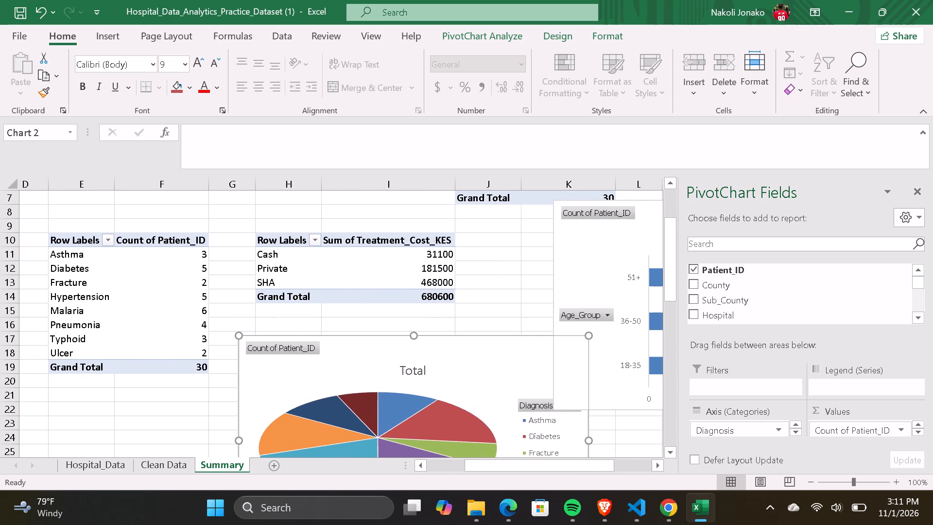
scroll(476, 269, "left", 1)
scroll(455, 303, "left", 2)
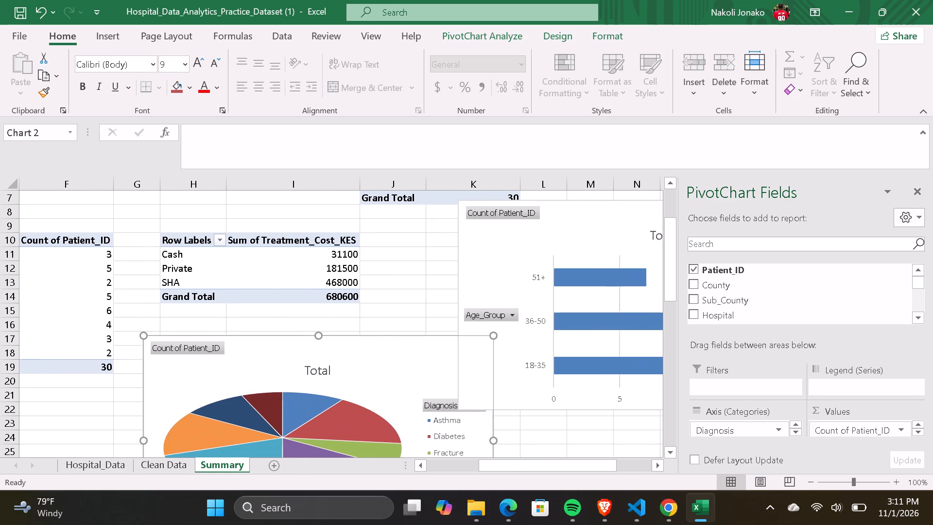
scroll(455, 303, "up", 2)
scroll(455, 303, "down", 1)
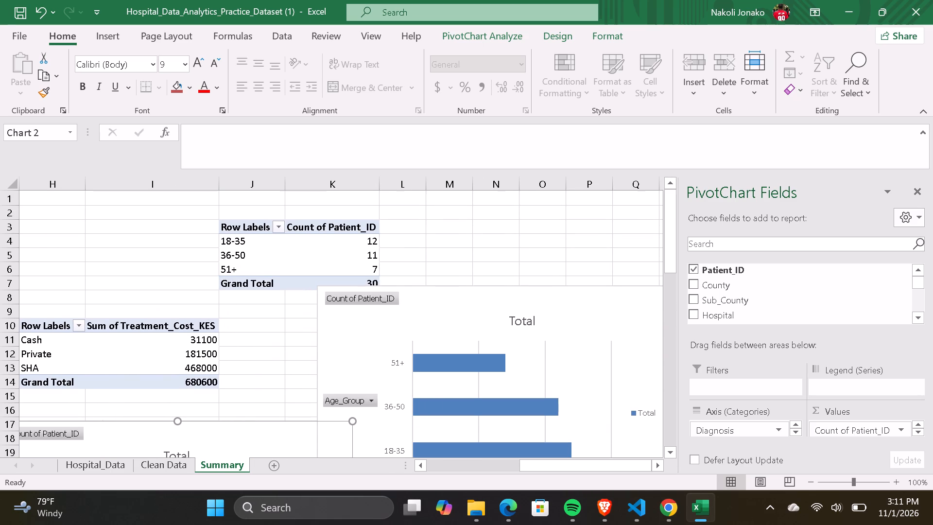
scroll(455, 303, "down", 1)
scroll(455, 303, "up", 1)
left_click_drag(400, 268, 482, 254)
Examine the spacing between the county, diagnosis and age-group charts and their PivotTables across the Summary sheet.
scroll(390, 324, "right", 2)
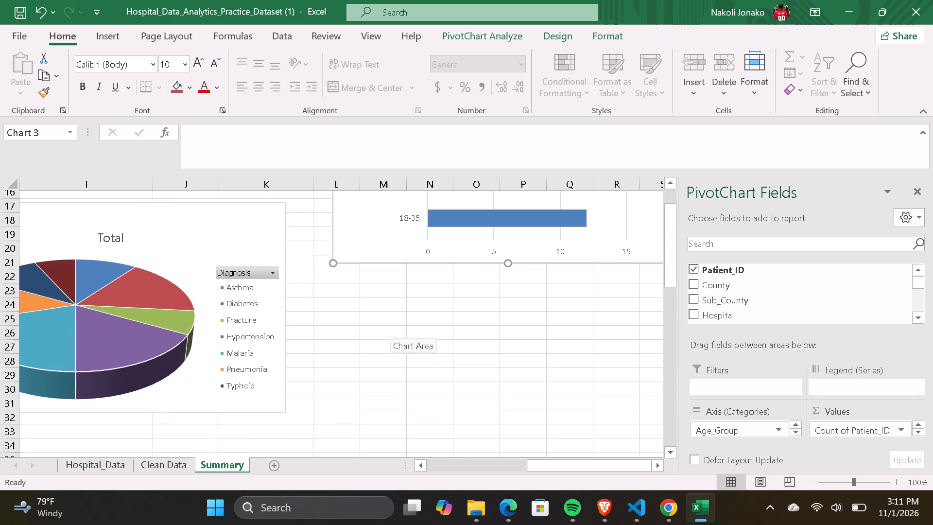
scroll(390, 324, "right", 1)
scroll(390, 324, "up", 2)
scroll(281, 335, "right", 5)
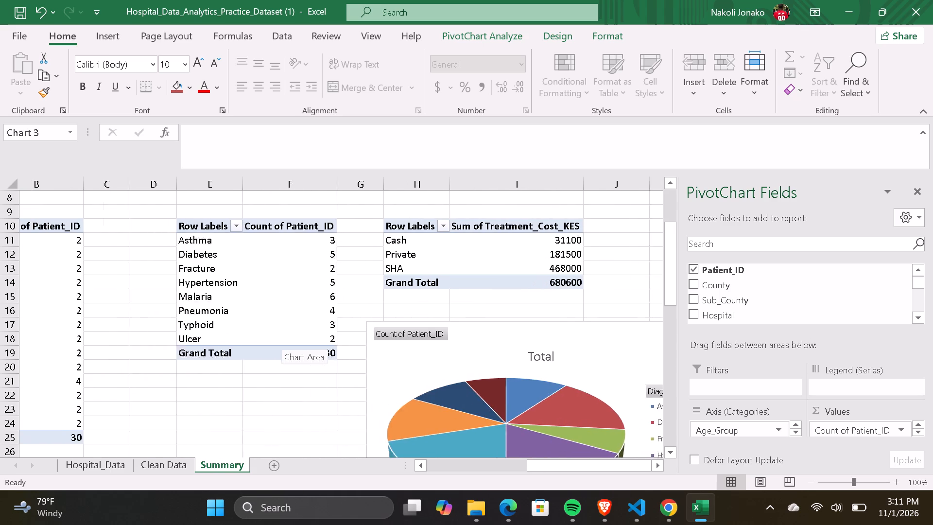
scroll(385, 370, "left", 2)
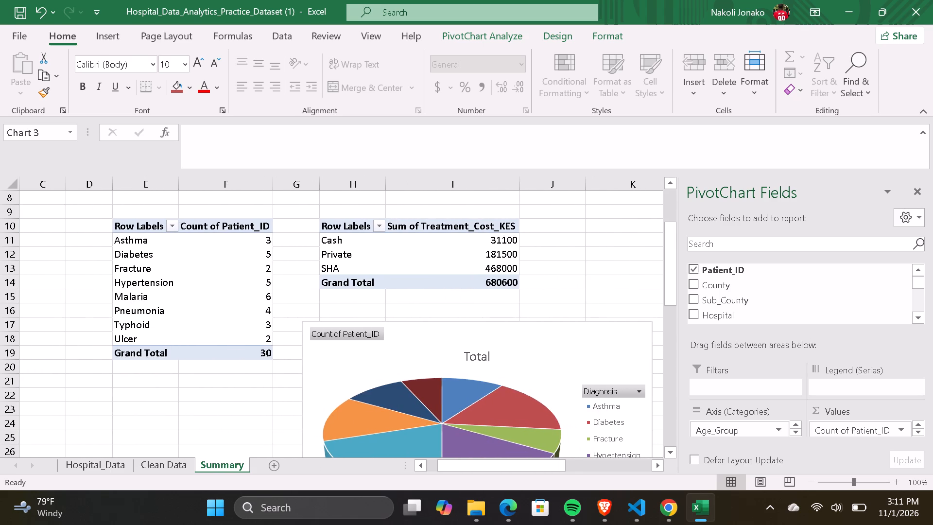
scroll(411, 370, "up", 2)
scroll(411, 370, "right", 2)
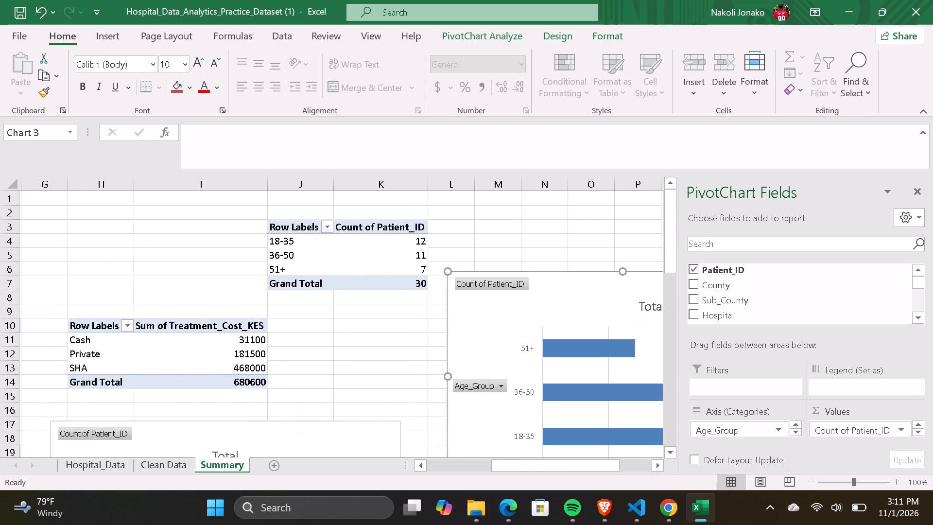
scroll(411, 370, "right", 1)
scroll(411, 370, "down", 4)
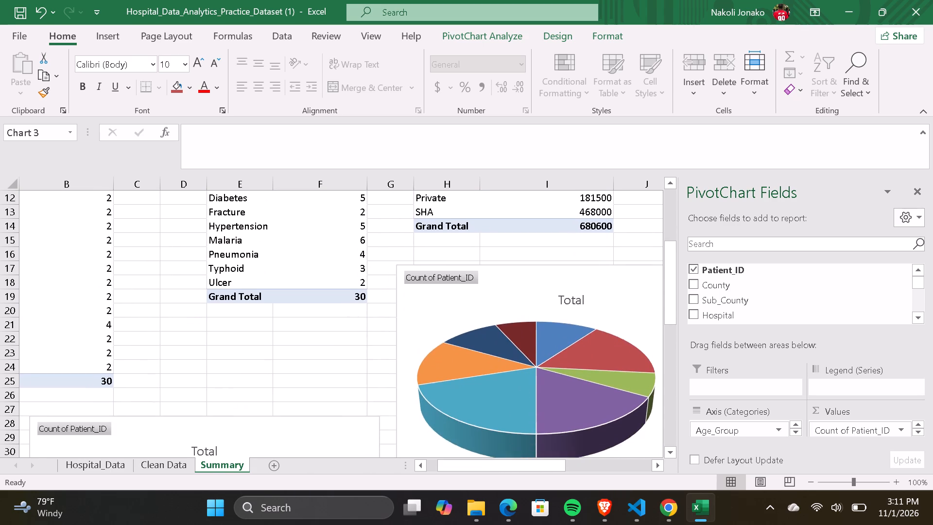
scroll(411, 370, "down", 1)
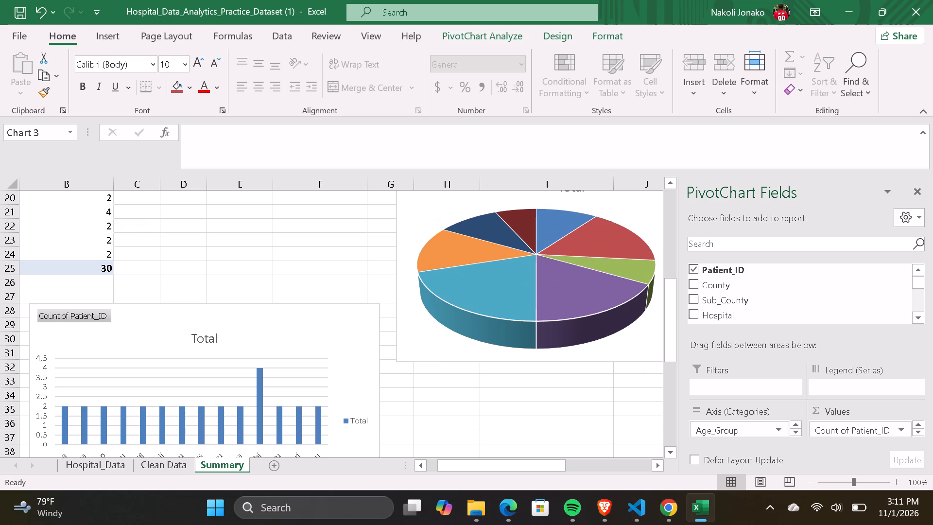
scroll(313, 397, "right", 2)
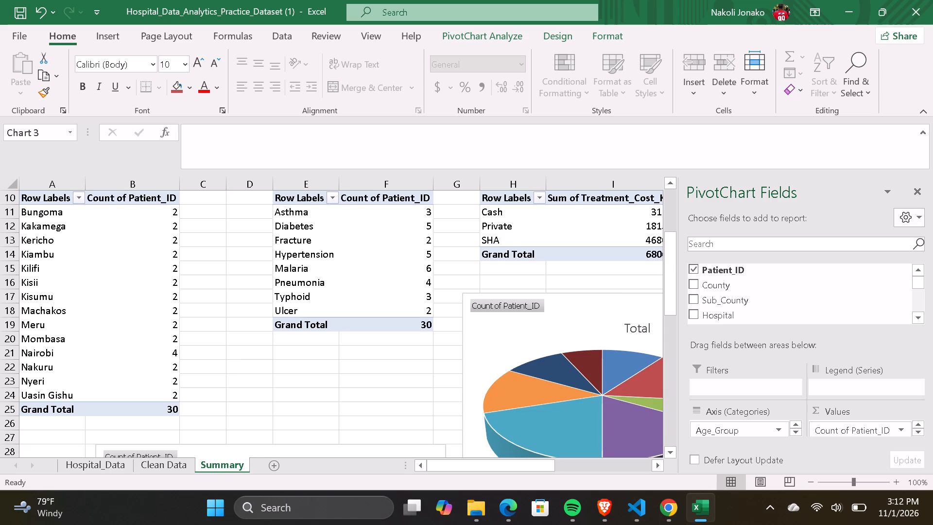
scroll(311, 392, "down", 1)
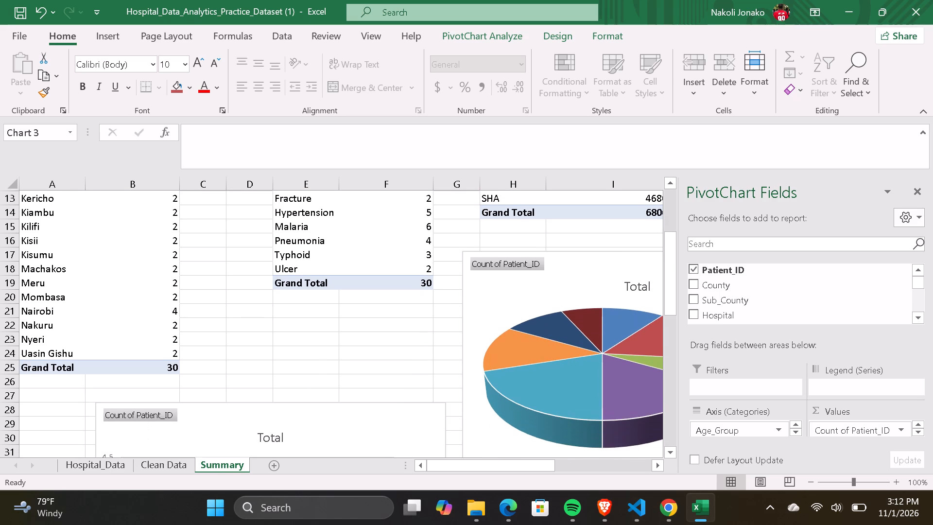
scroll(311, 392, "down", 1)
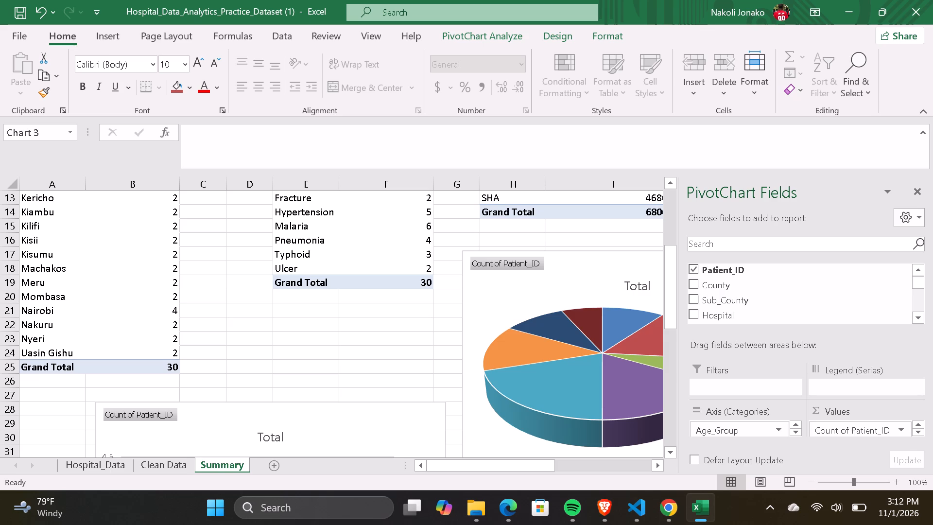
scroll(380, 392, "left", 2)
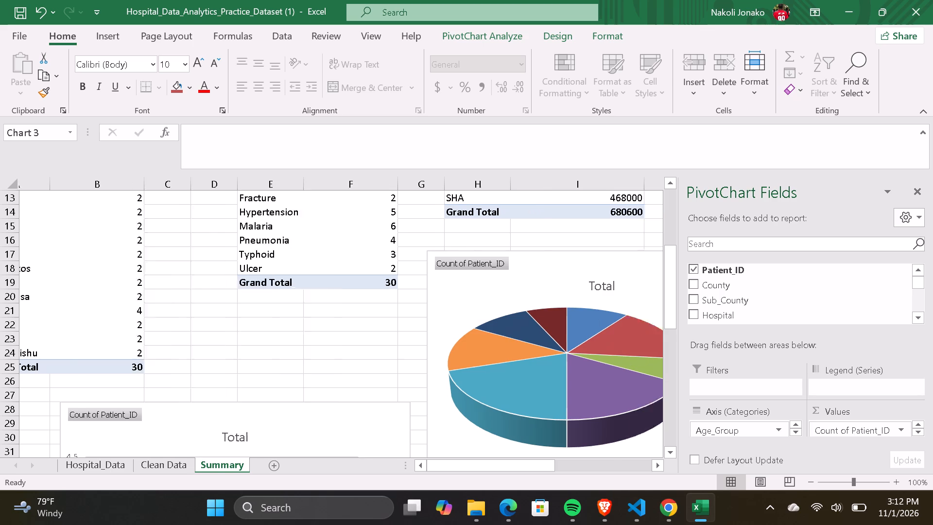
scroll(380, 392, "left", 2)
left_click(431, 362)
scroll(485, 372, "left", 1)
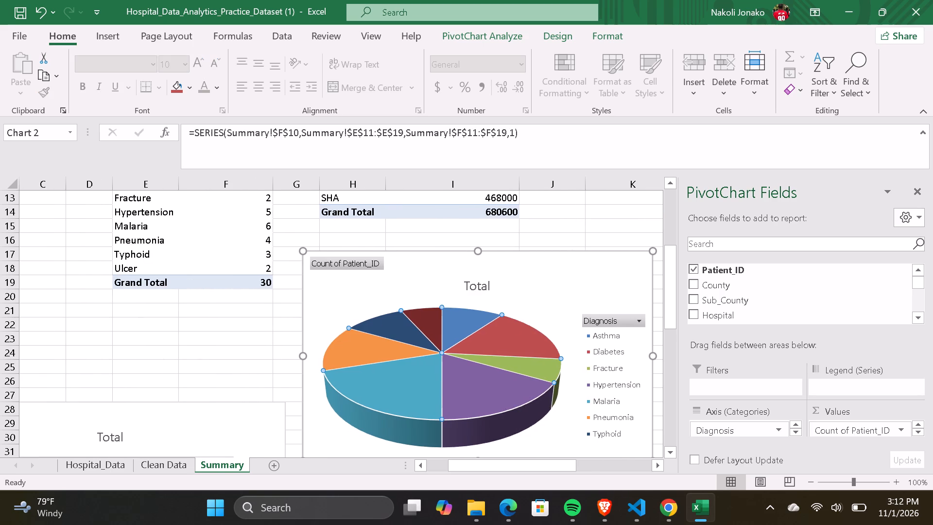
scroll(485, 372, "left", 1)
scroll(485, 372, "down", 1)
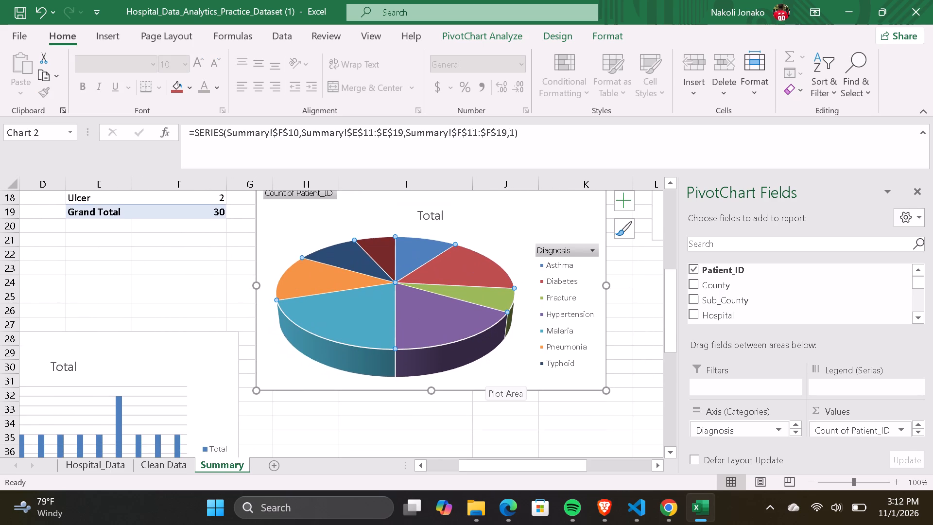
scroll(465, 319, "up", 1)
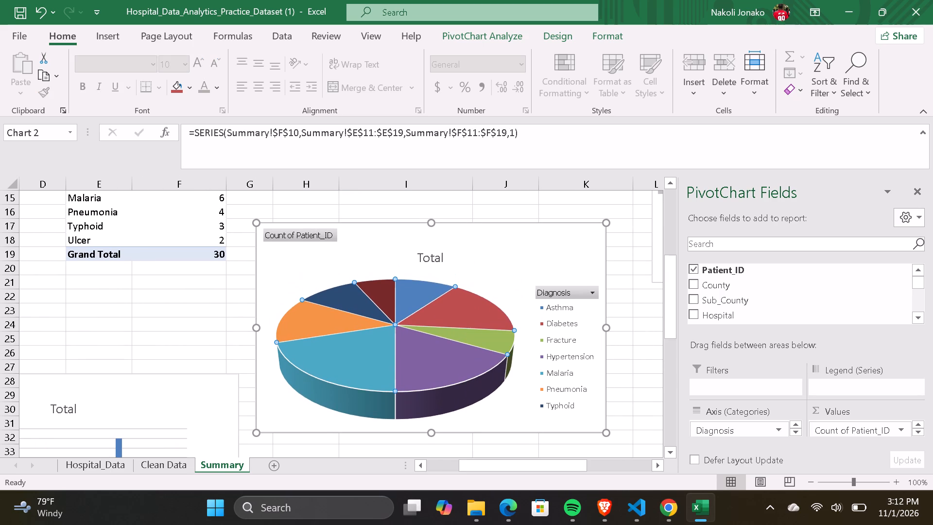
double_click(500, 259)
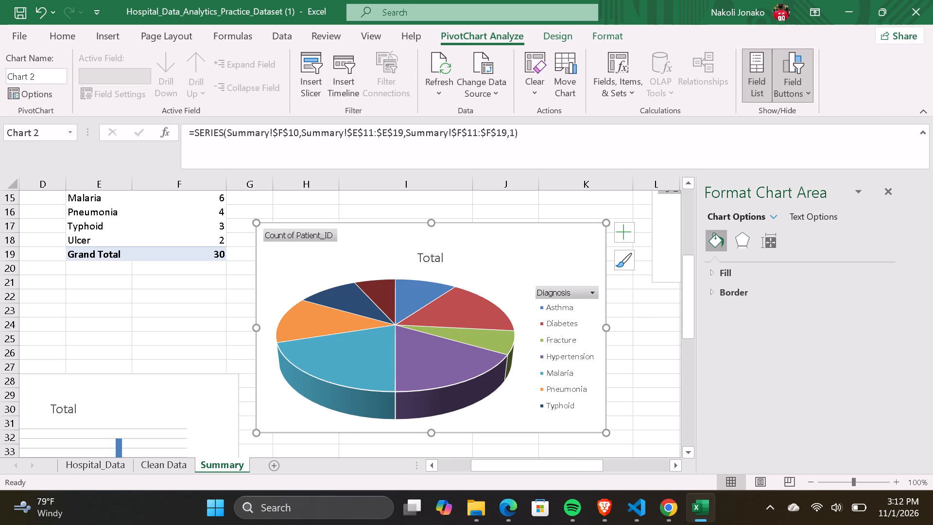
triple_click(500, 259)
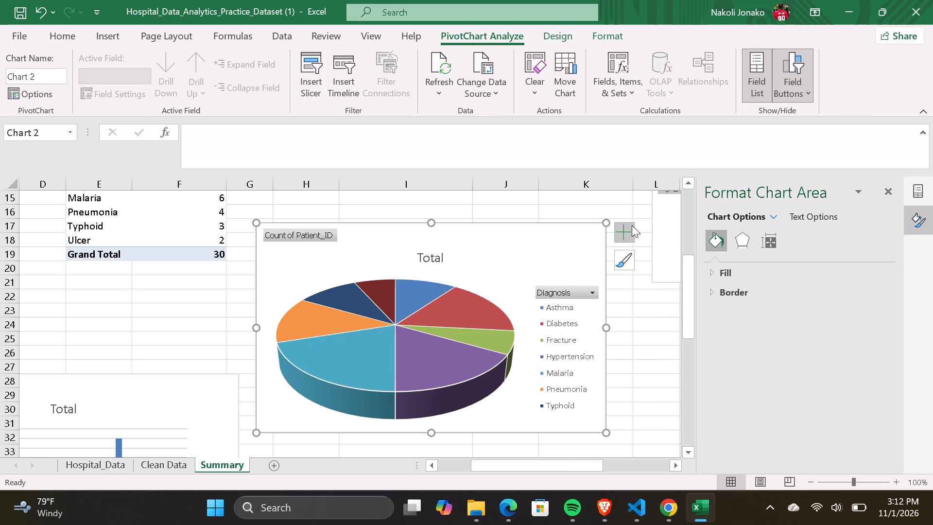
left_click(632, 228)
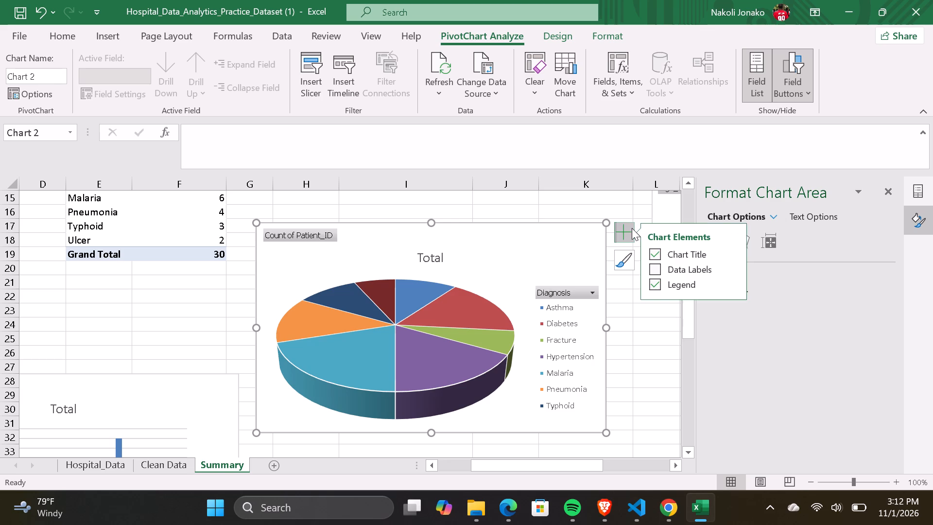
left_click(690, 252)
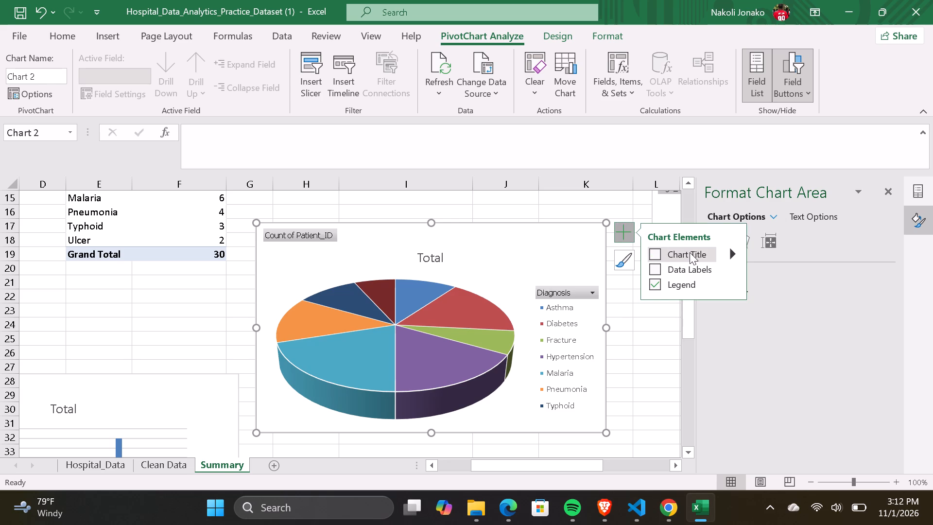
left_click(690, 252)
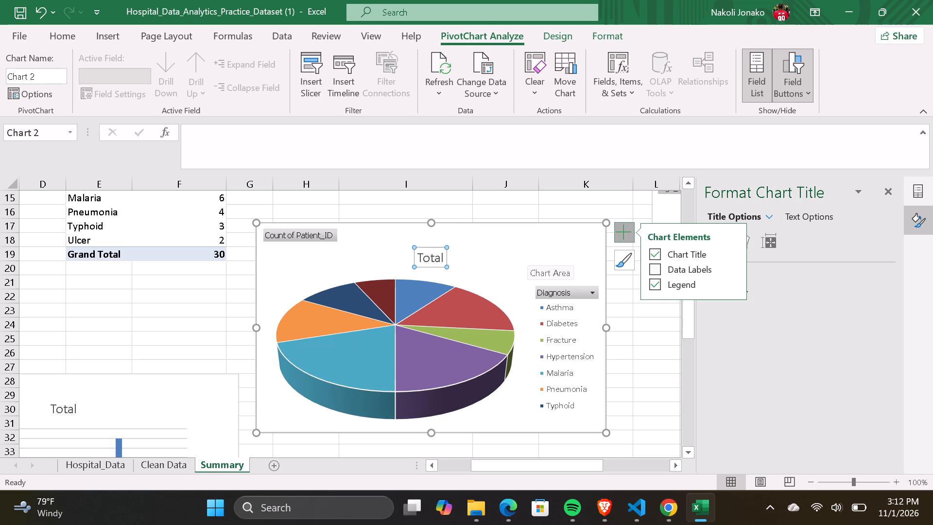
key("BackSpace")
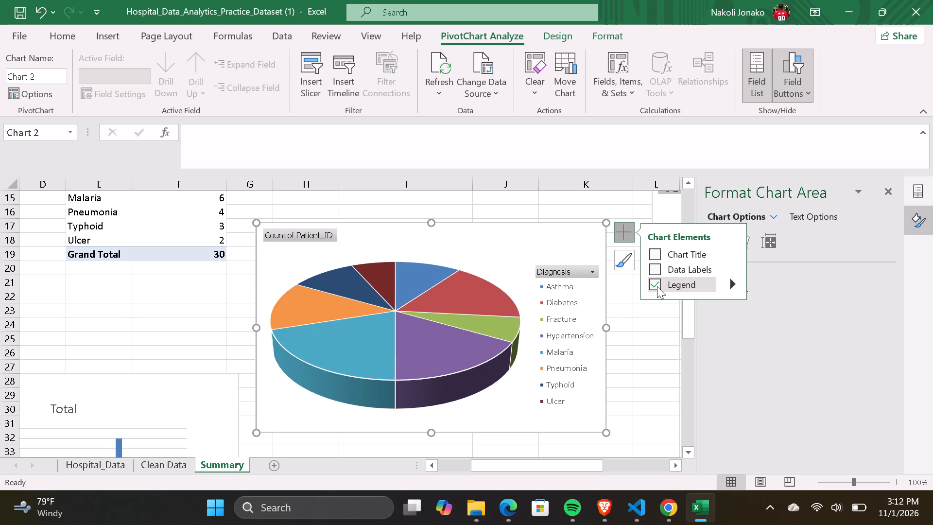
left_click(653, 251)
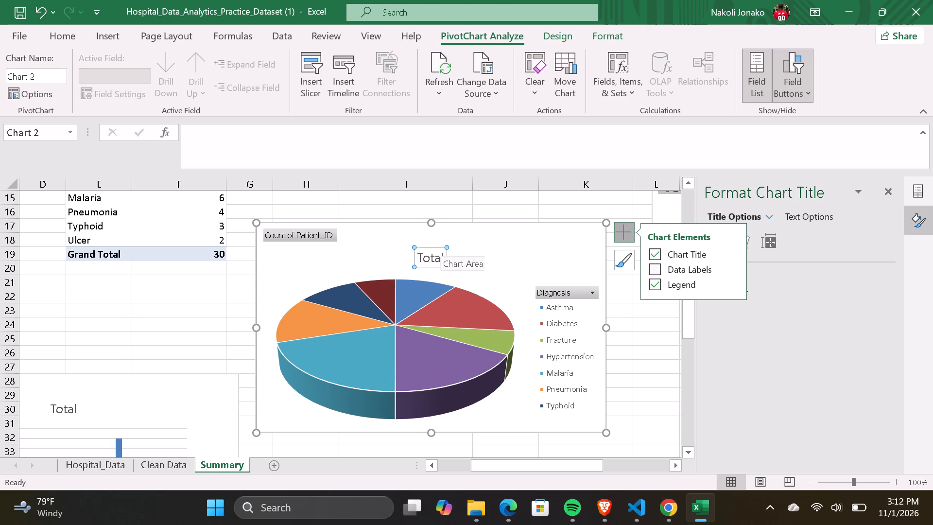
Replace the diagnosis pie chart's title with "Diagnosis Chart".
left_click(437, 256)
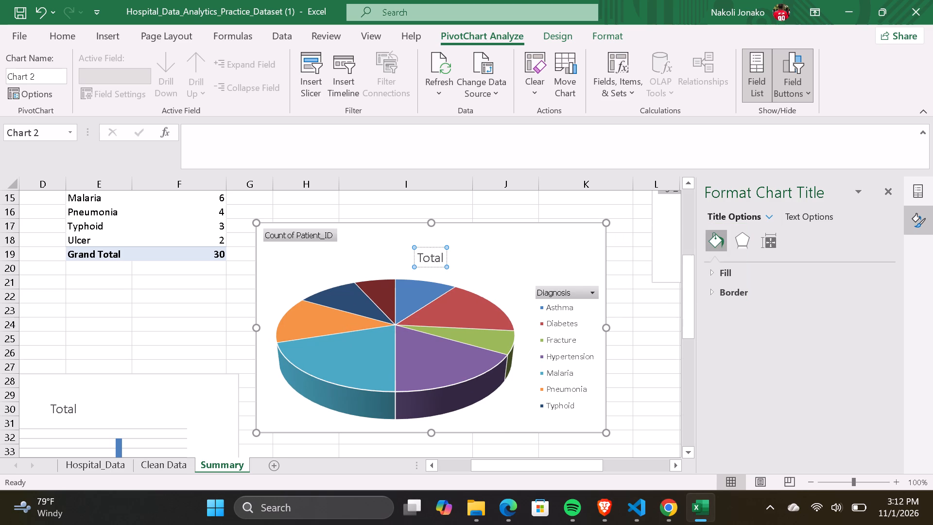
key("Right")
key("Right")
key("BackSpace")
key("BackSpace")
key("BackSpace")
key("BackSpace")
key("BackSpace")
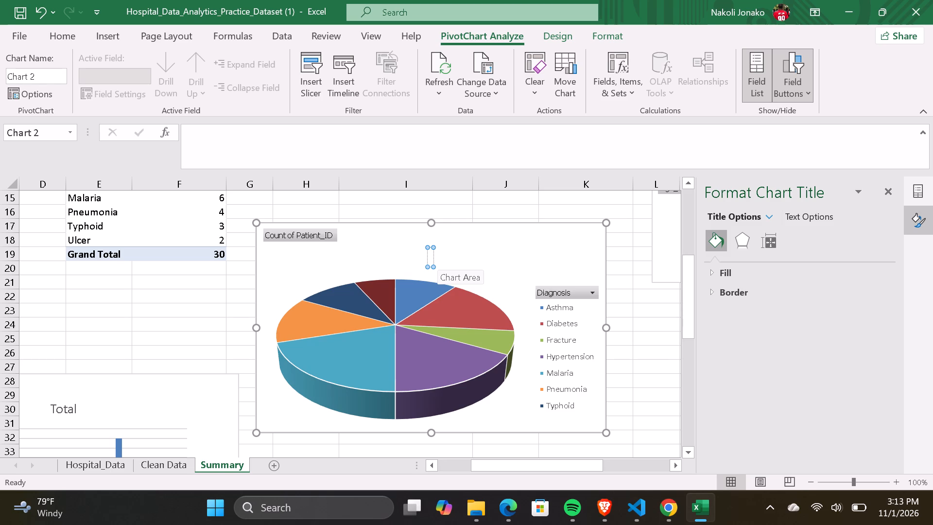
type("Dia")
type("gb")
key("BackSpace")
type("nosis")
key("space")
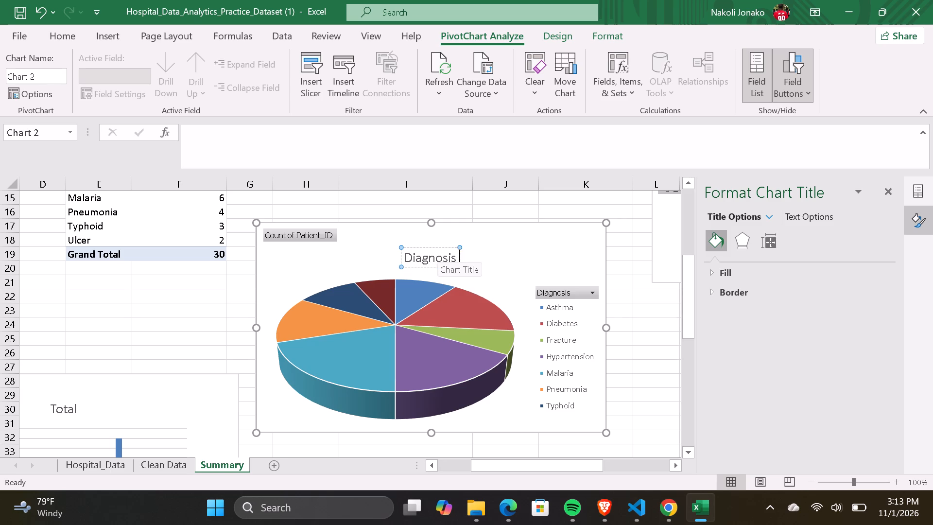
type("Chart")
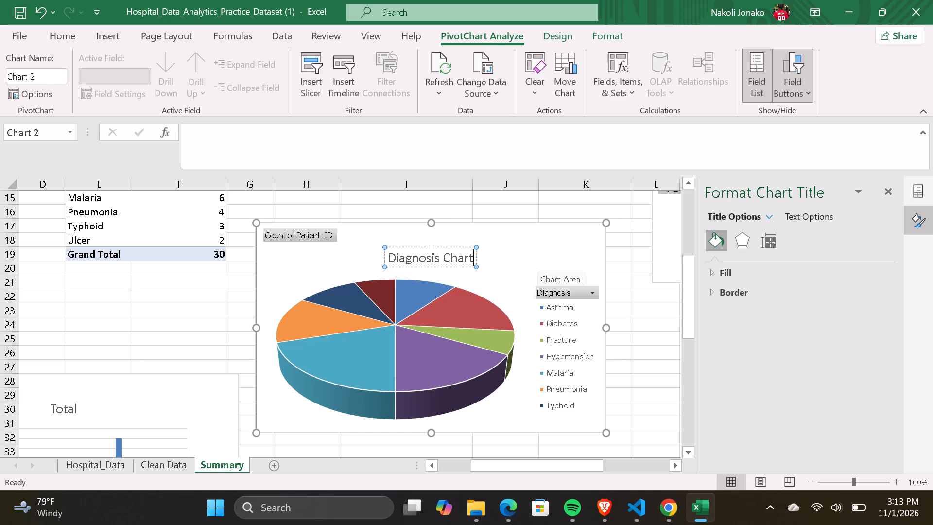
key("Return")
left_click(587, 252)
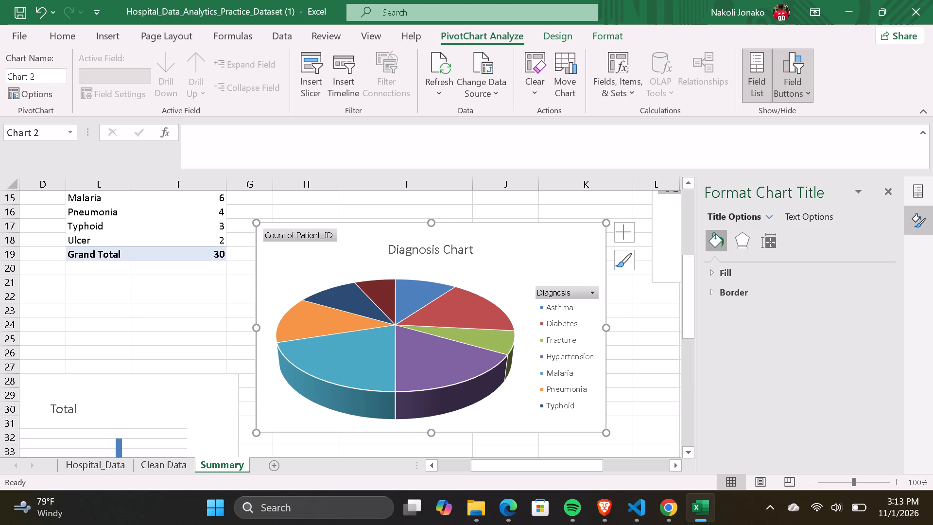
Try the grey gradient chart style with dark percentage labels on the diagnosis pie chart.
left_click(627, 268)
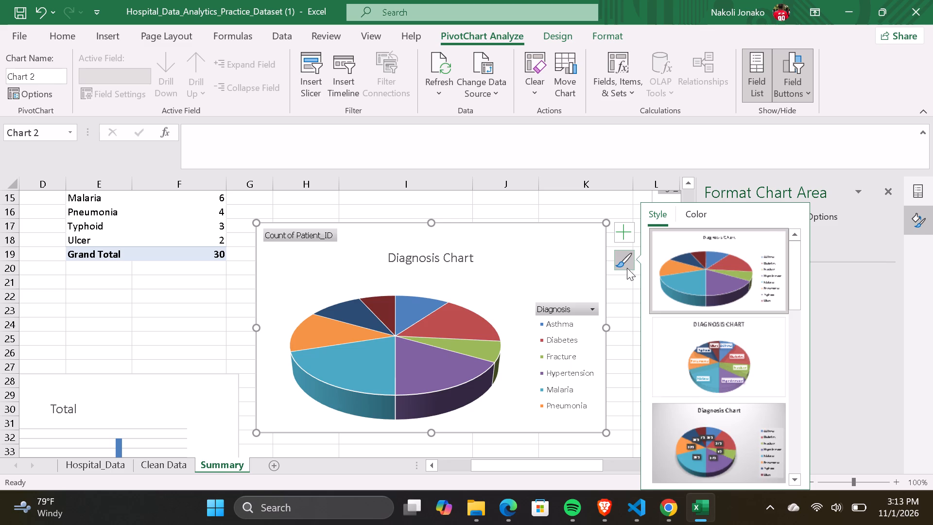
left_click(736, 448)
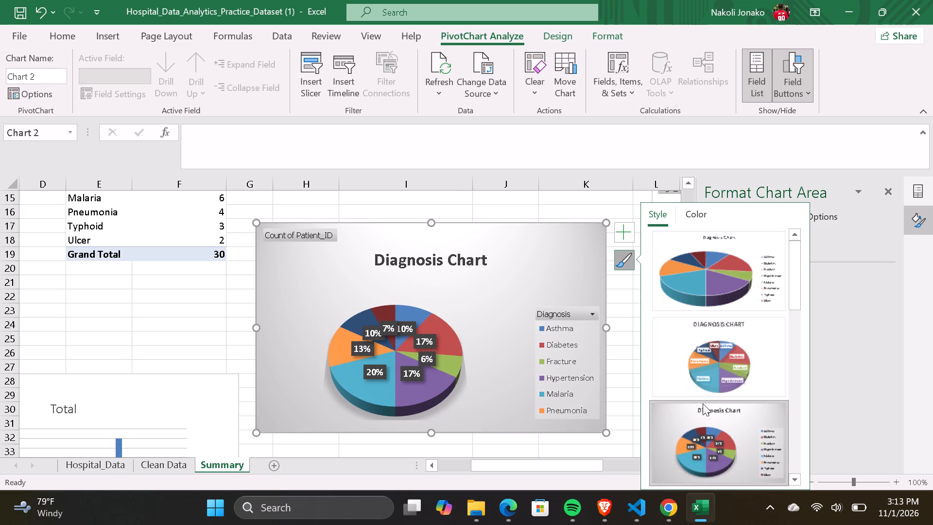
Apply the white chart style with an uppercase title and coloured category-and-percentage labels around the diagnosis pie.
scroll(703, 403, "down", 1)
scroll(720, 356, "down", 1)
scroll(730, 399, "down", 1)
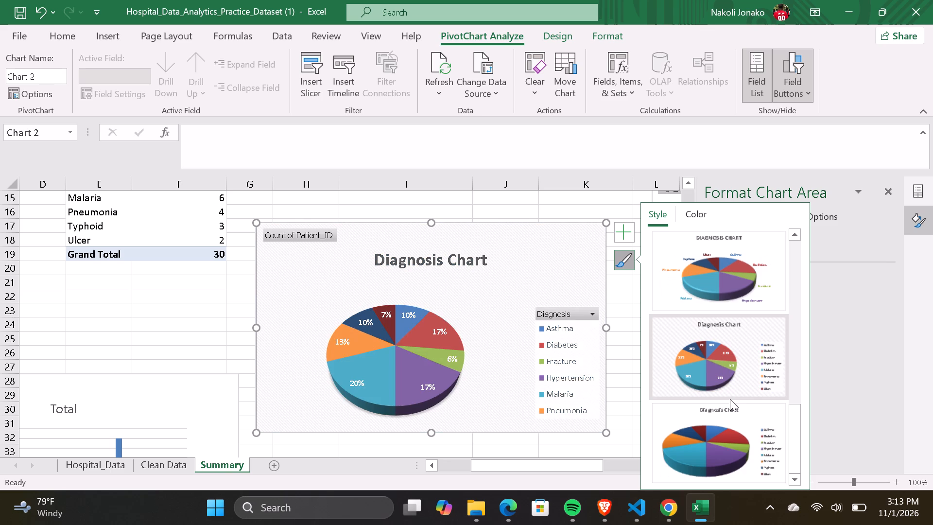
scroll(730, 399, "down", 1)
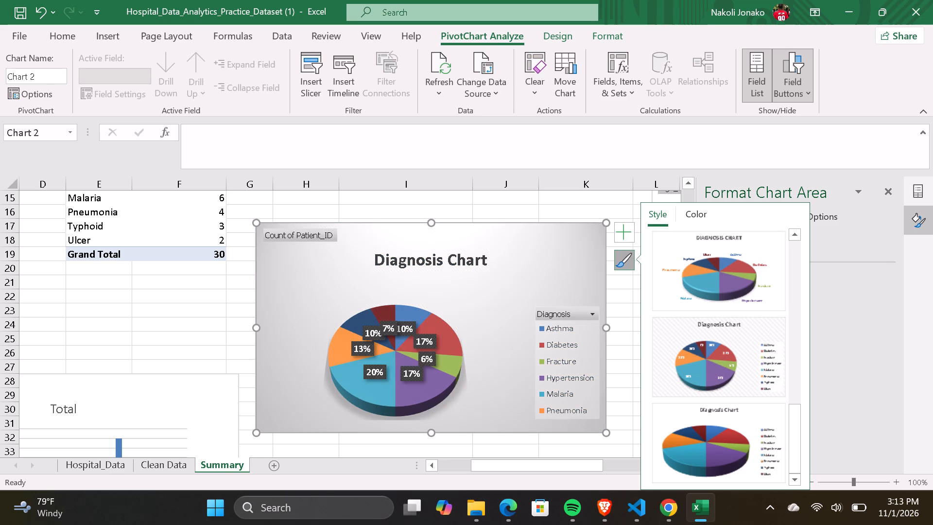
left_click(718, 277)
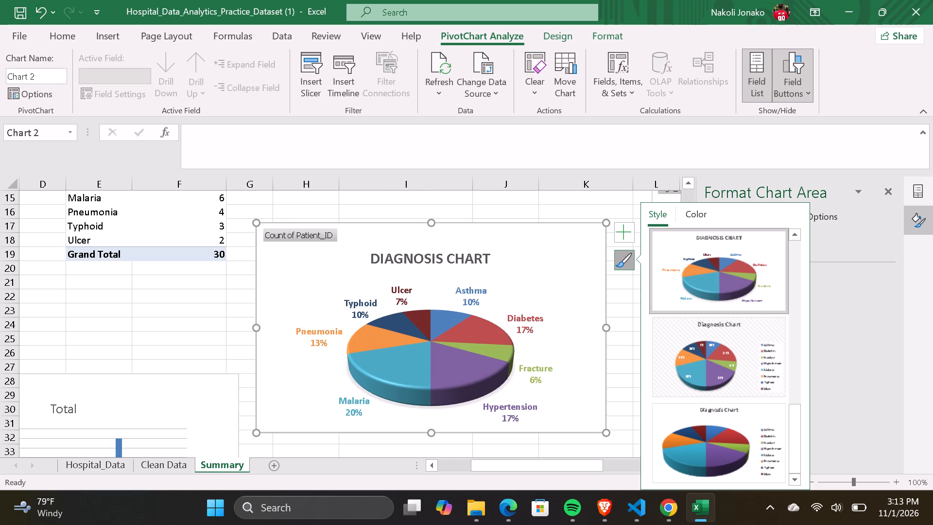
left_click(523, 279)
left_click(720, 270)
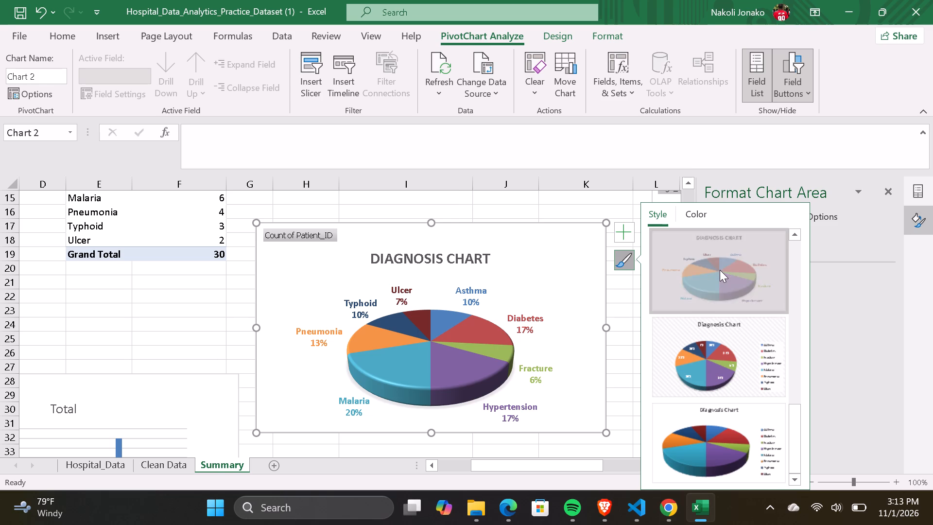
double_click(528, 263)
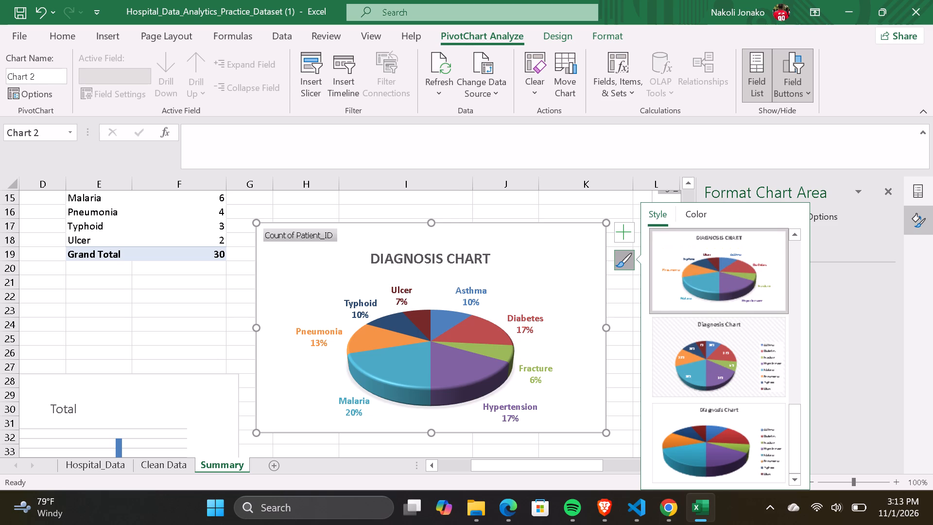
left_click(546, 263)
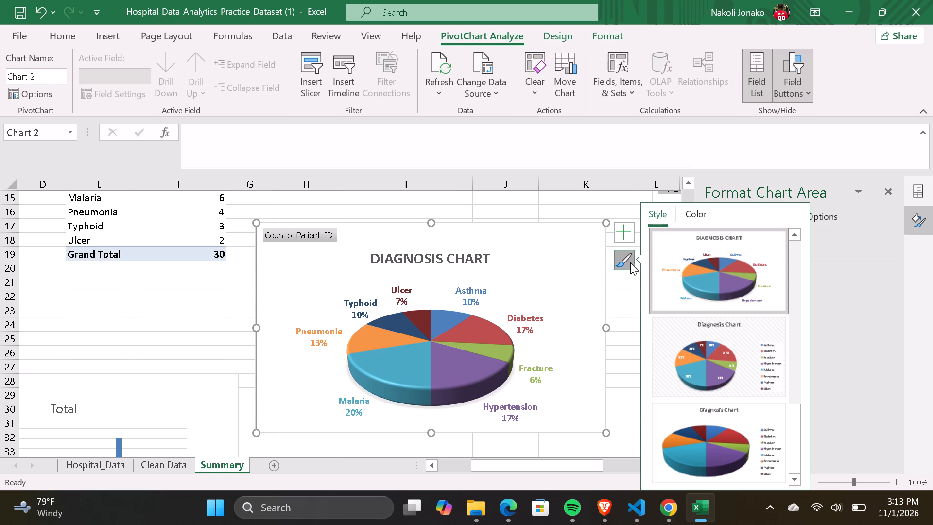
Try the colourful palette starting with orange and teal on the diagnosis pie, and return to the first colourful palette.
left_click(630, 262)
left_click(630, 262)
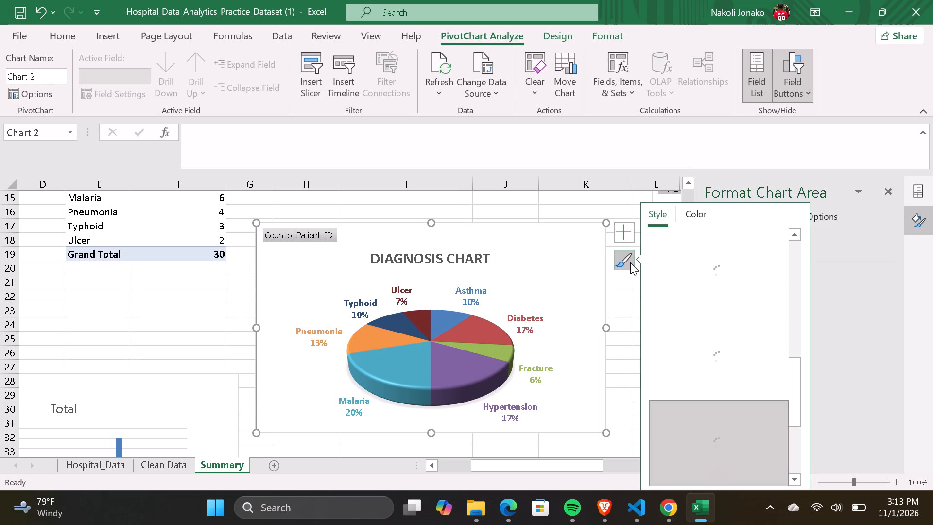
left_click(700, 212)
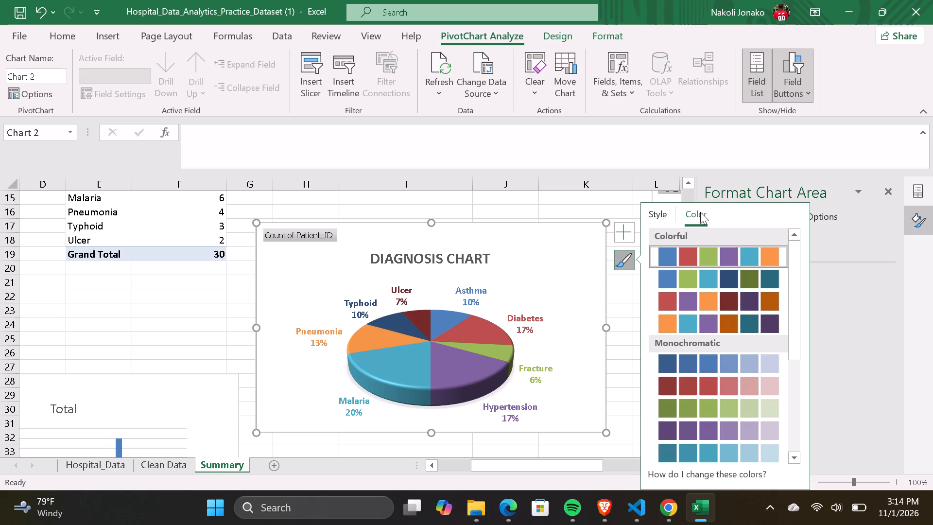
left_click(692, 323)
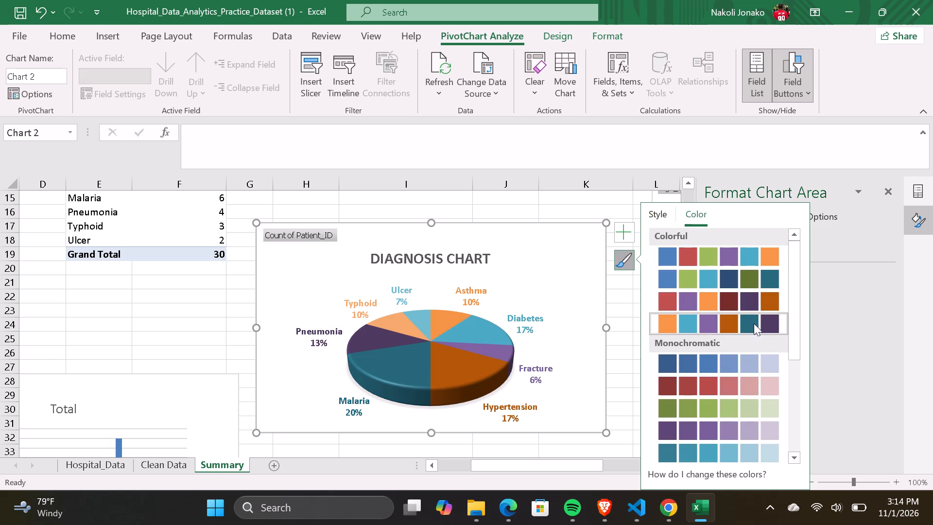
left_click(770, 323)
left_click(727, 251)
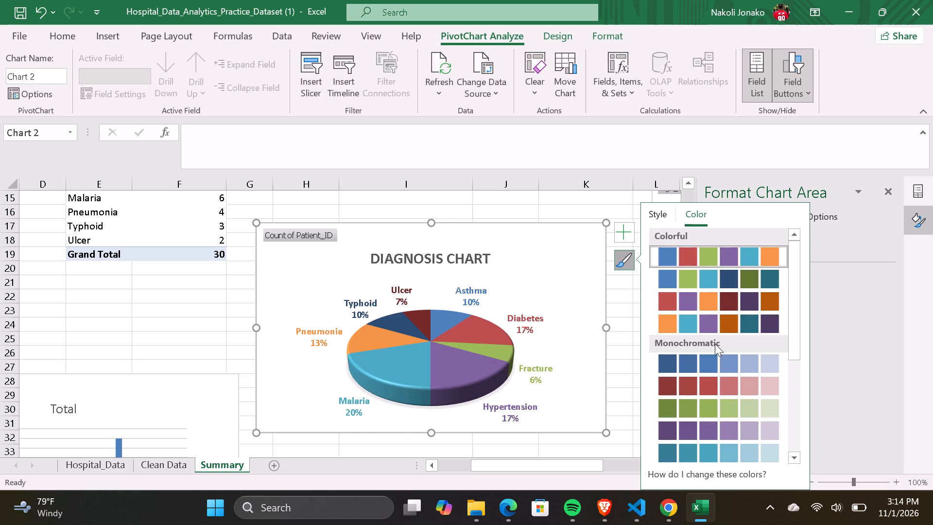
Recolour the diagnosis pie chart with the monochromatic grey and black palette.
scroll(715, 344, "down", 1)
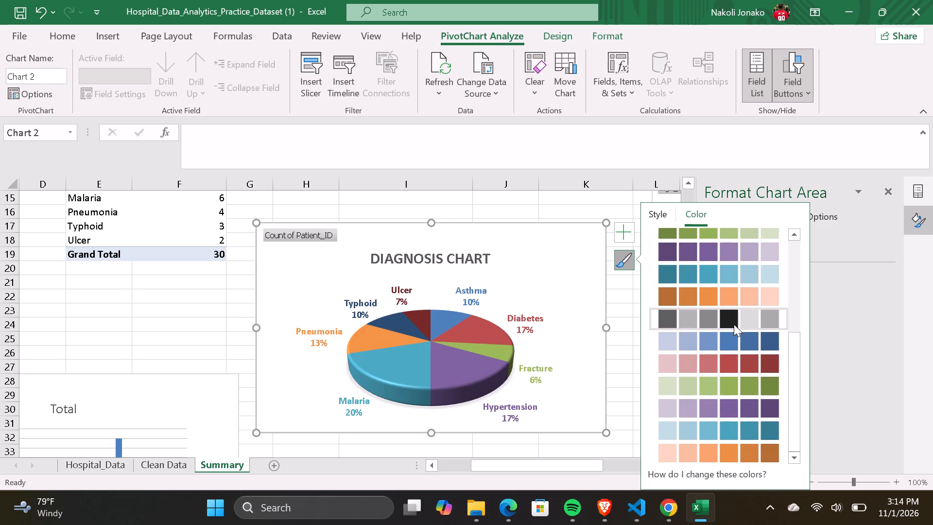
left_click(734, 324)
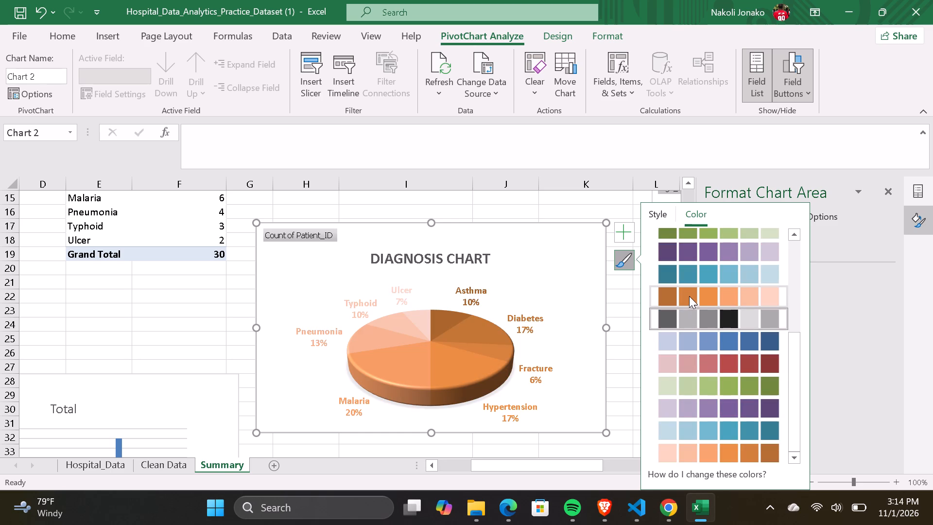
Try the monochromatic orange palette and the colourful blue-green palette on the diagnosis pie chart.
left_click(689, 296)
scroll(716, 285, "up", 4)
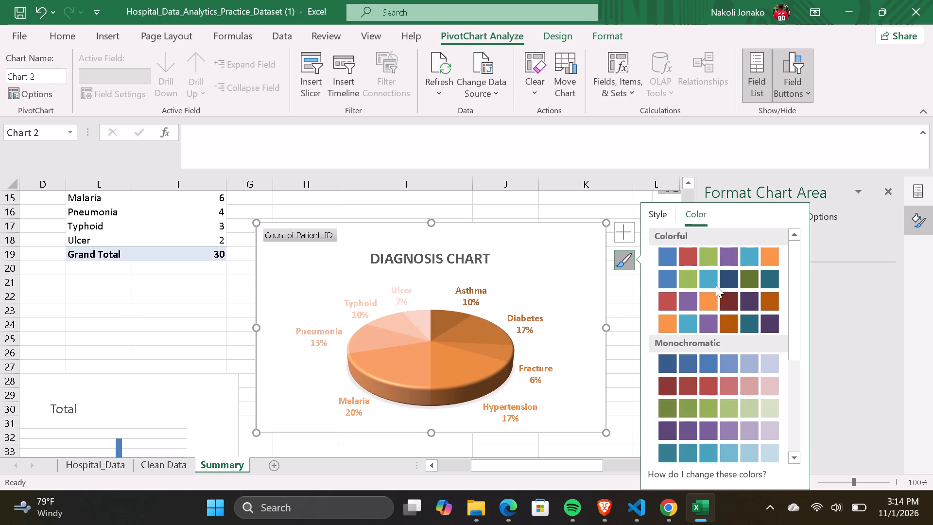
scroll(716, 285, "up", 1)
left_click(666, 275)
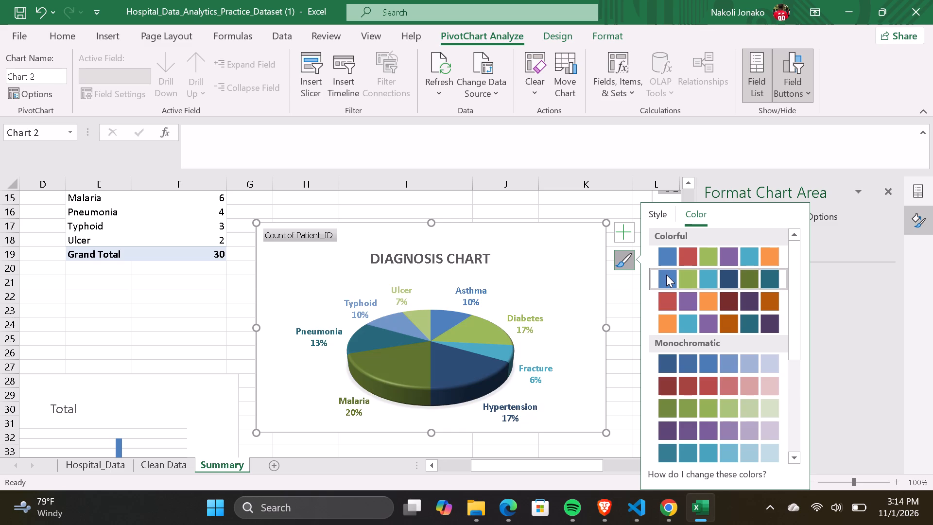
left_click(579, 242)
Browse the chart style gallery and compare the style previews on the diagnosis pie chart.
left_click(662, 212)
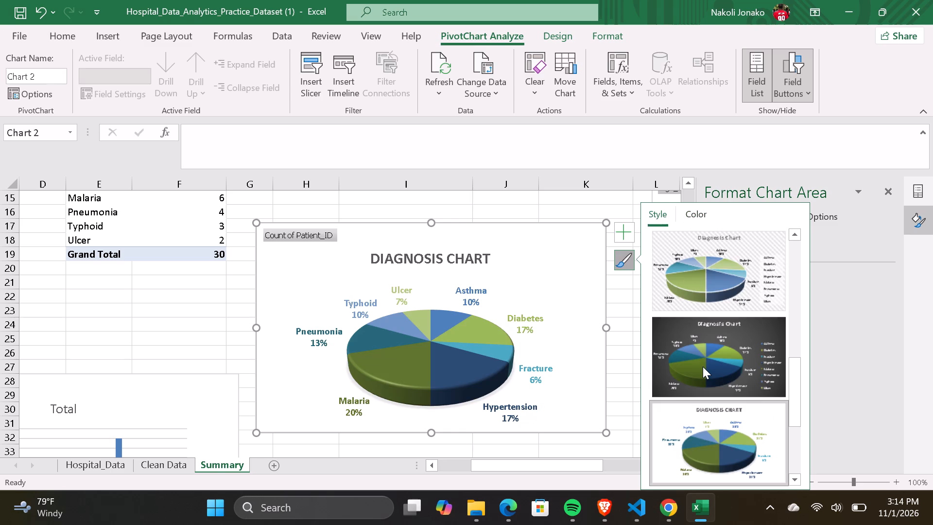
scroll(703, 367, "down", 2)
scroll(703, 367, "up", 3)
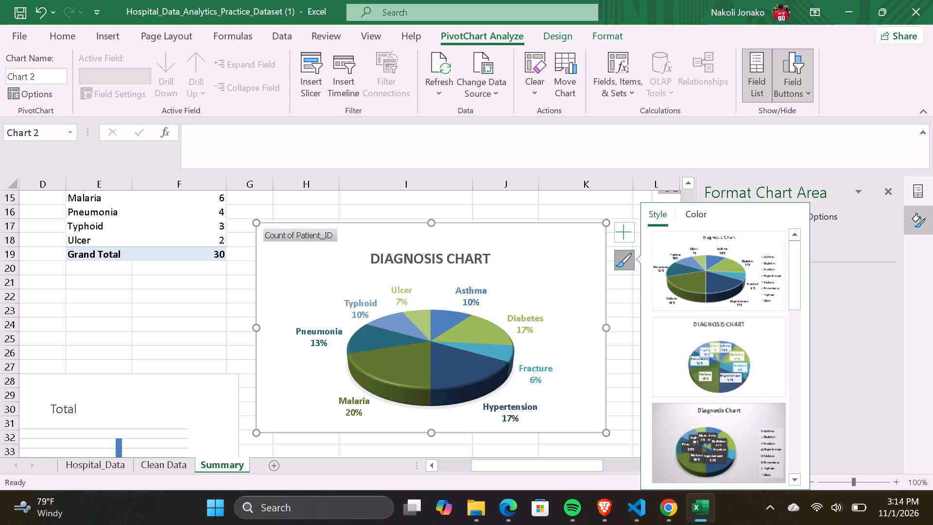
scroll(699, 456, "down", 3)
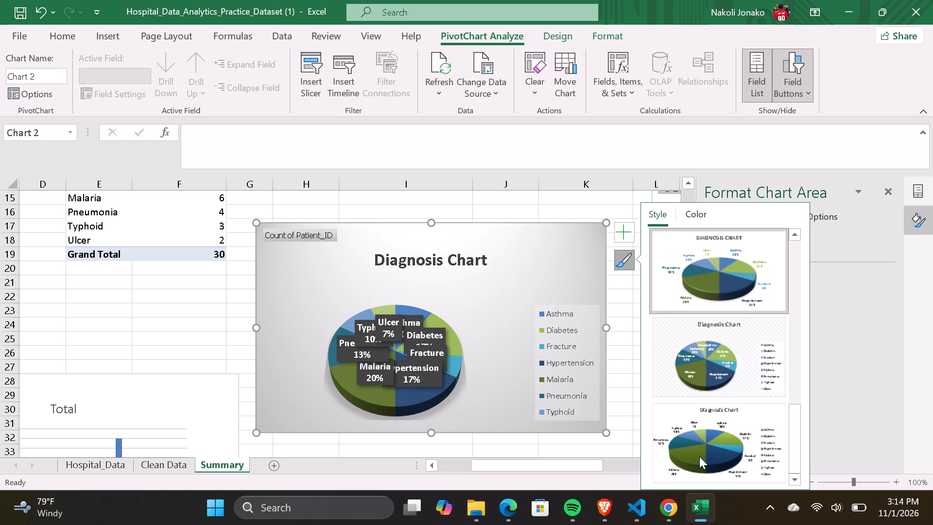
scroll(699, 456, "down", 3)
scroll(737, 371, "down", 2)
scroll(737, 371, "up", 1)
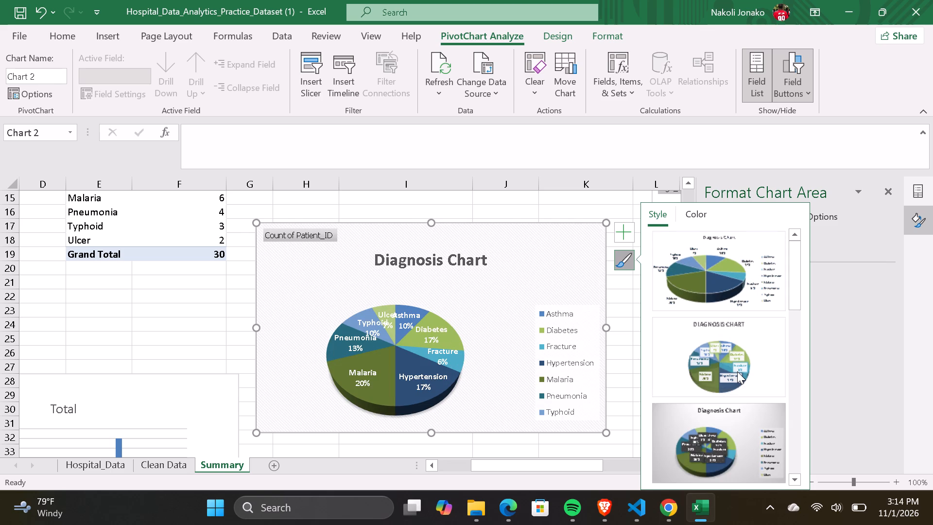
scroll(737, 371, "up", 6)
scroll(737, 371, "down", 1)
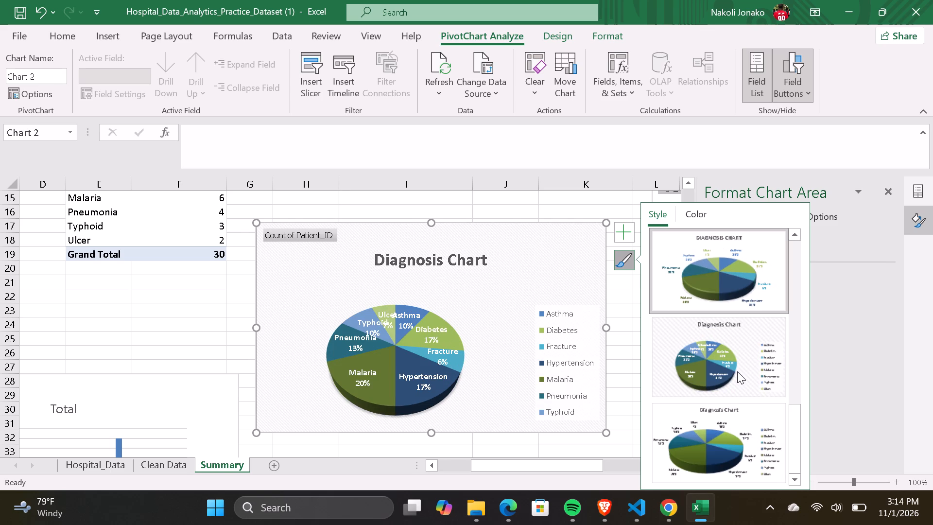
scroll(737, 371, "down", 2)
scroll(730, 355, "up", 8)
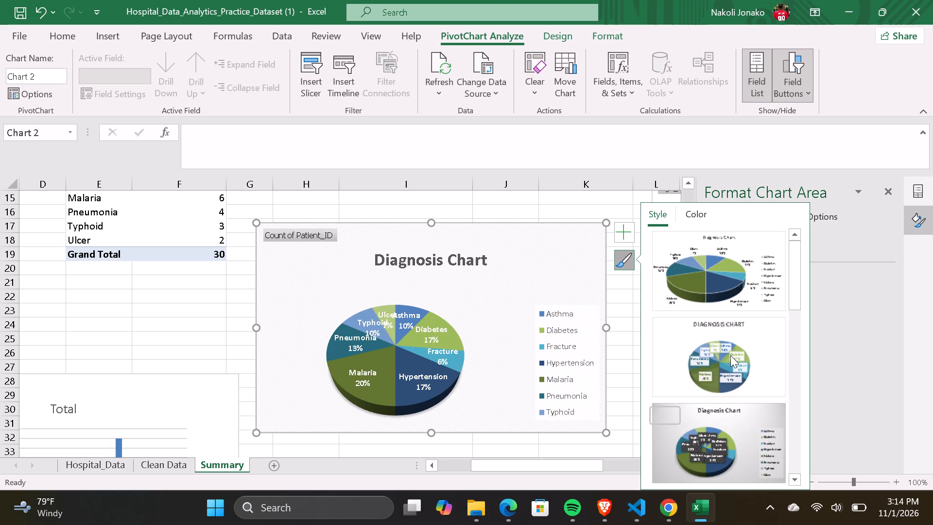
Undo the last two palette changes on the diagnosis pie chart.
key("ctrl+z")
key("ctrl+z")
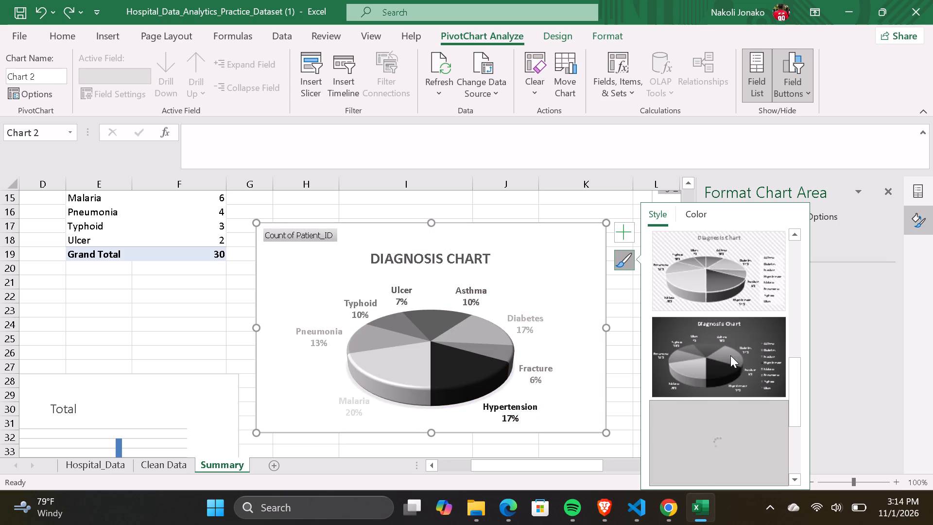
Apply the chart style with a light diagonally hatched background, serif title and legend to the diagnosis pie chart.
left_click(721, 271)
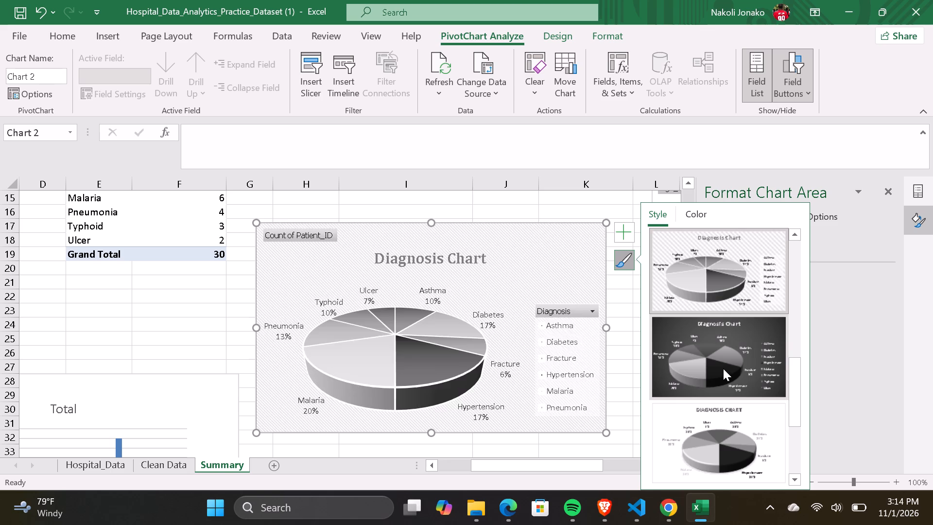
scroll(723, 368, "up", 2)
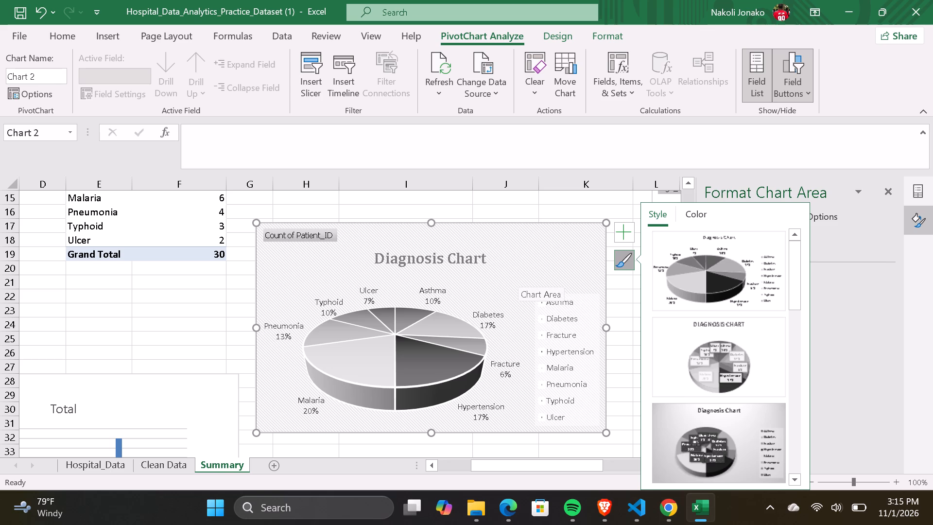
left_click(540, 245)
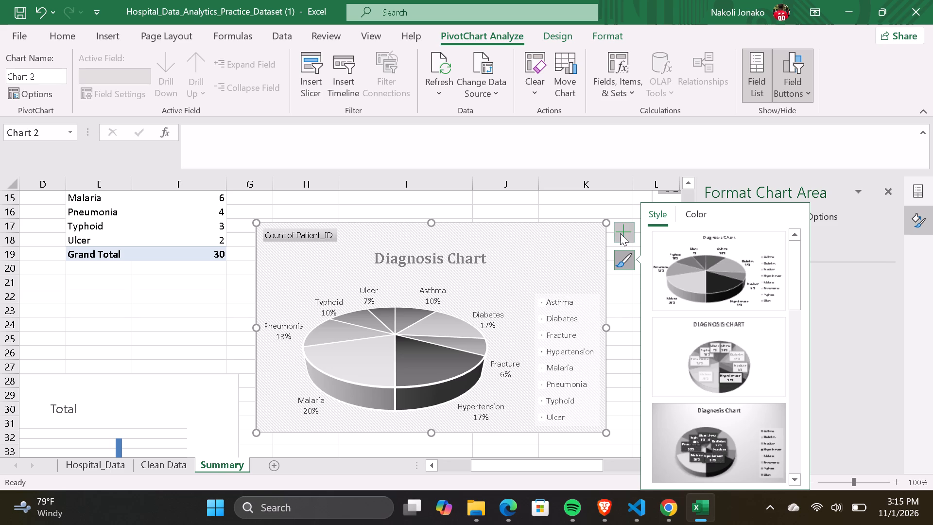
Check which chart elements are enabled on the diagnosis pie chart and review the restyled chart beside the PivotTables on the Summary sheet.
left_click(624, 233)
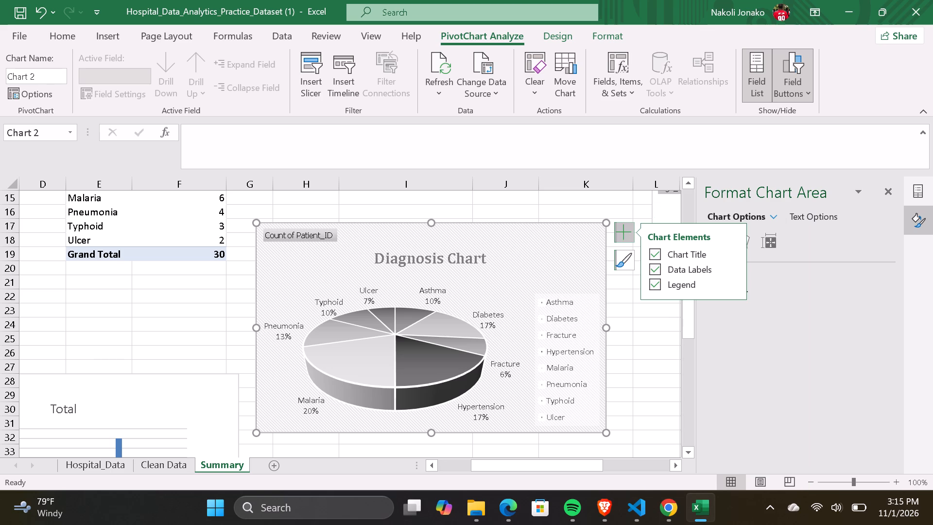
scroll(499, 290, "up", 3)
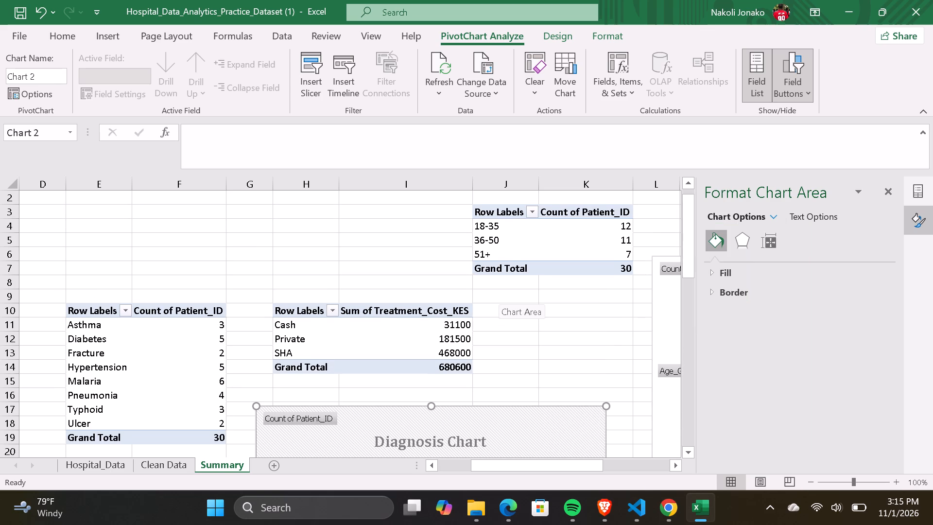
scroll(499, 290, "down", 1)
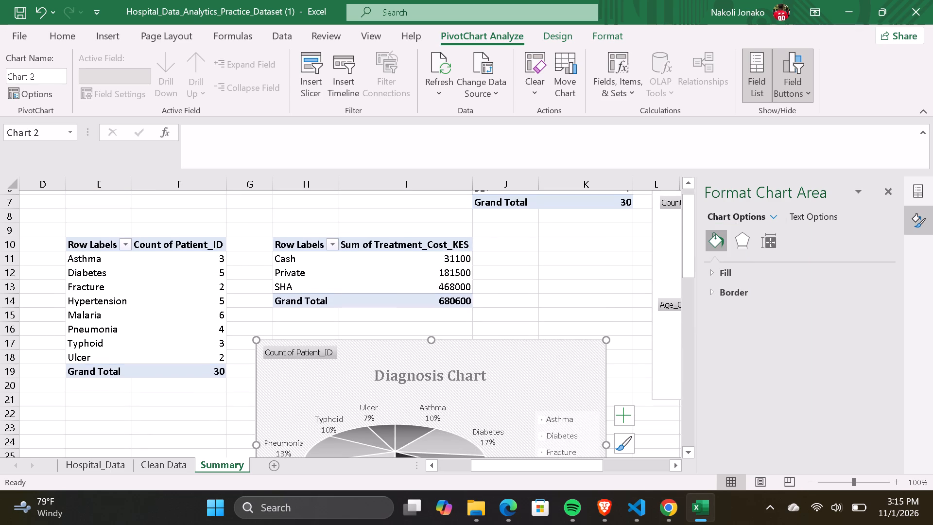
scroll(499, 290, "down", 3)
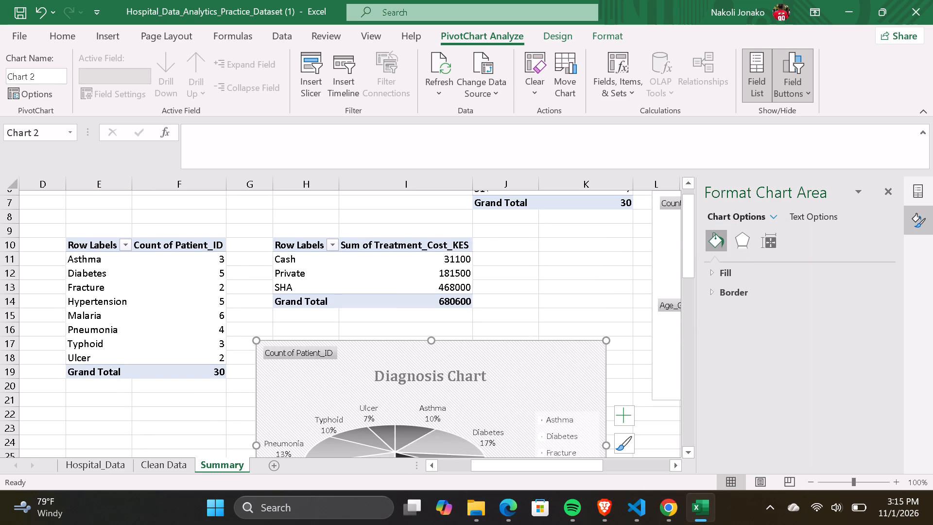
scroll(499, 290, "down", 1)
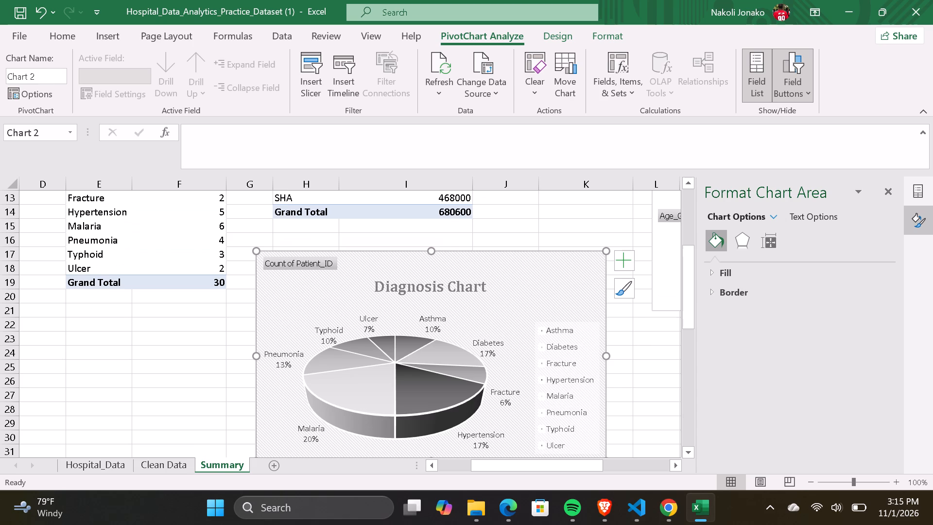
scroll(499, 290, "down", 2)
left_click(556, 415)
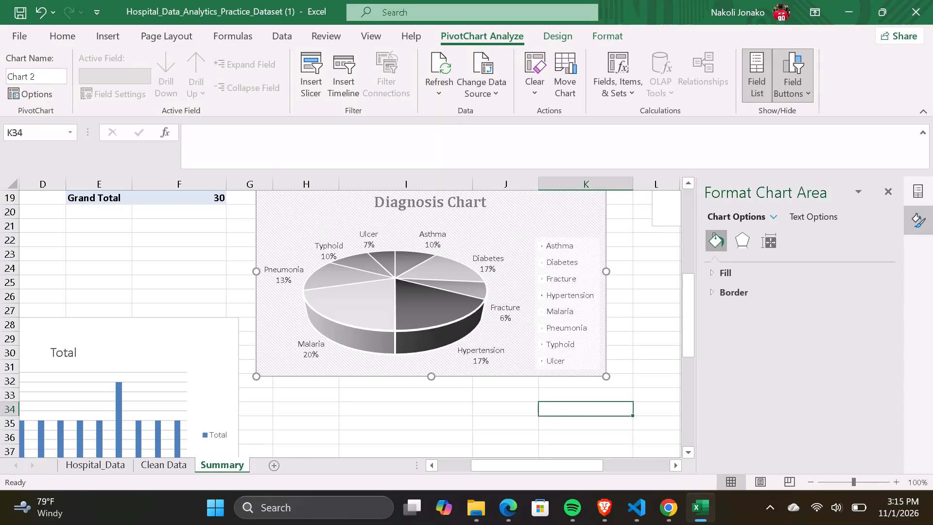
Select the age group bar chart titled Total on the Summary sheet for formatting.
scroll(600, 413, "up", 4)
scroll(600, 413, "left", 2)
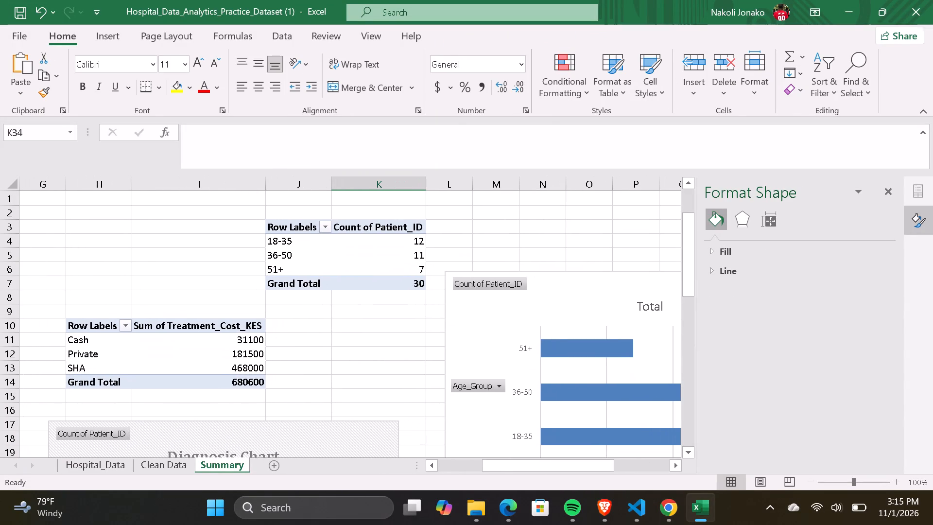
scroll(518, 375, "left", 5)
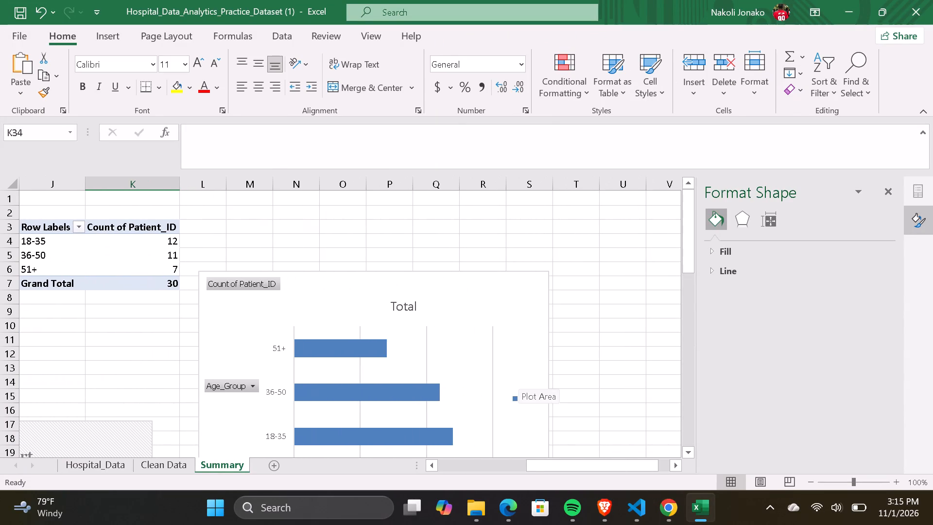
scroll(473, 326, "right", 3)
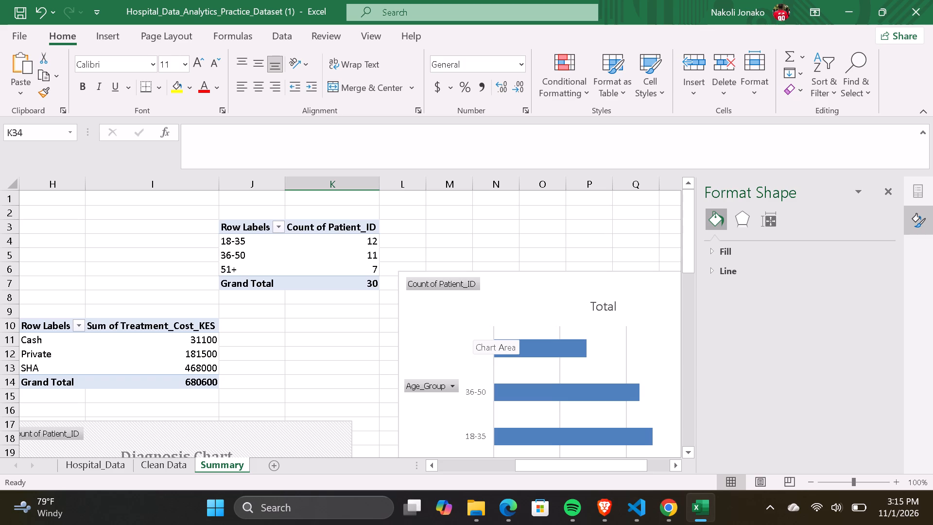
left_click(525, 303)
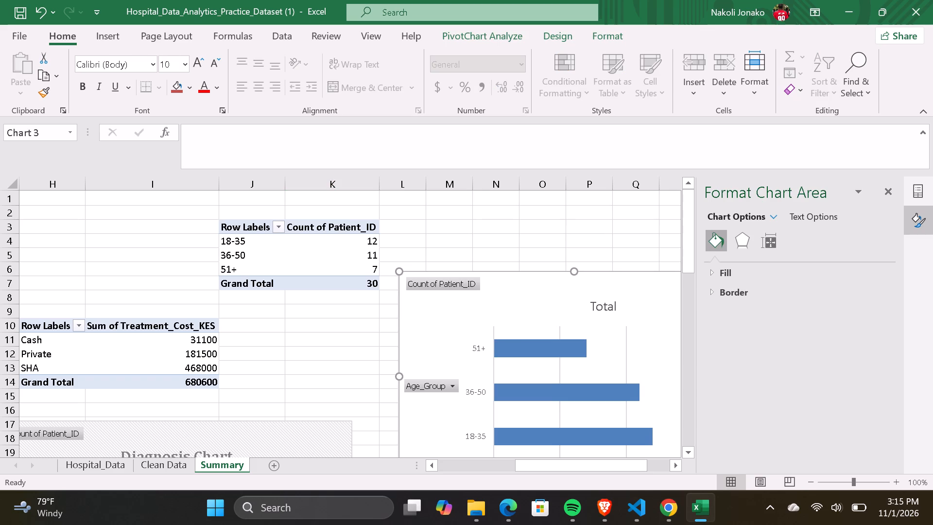
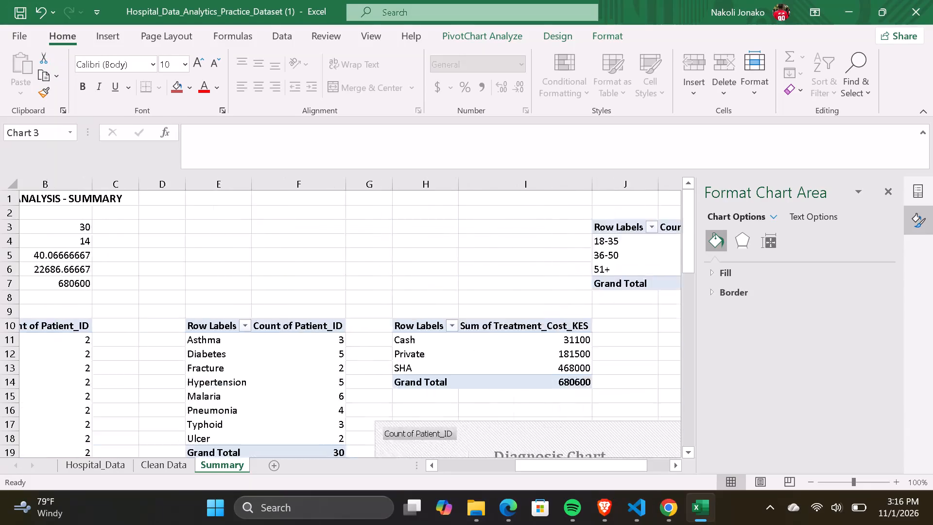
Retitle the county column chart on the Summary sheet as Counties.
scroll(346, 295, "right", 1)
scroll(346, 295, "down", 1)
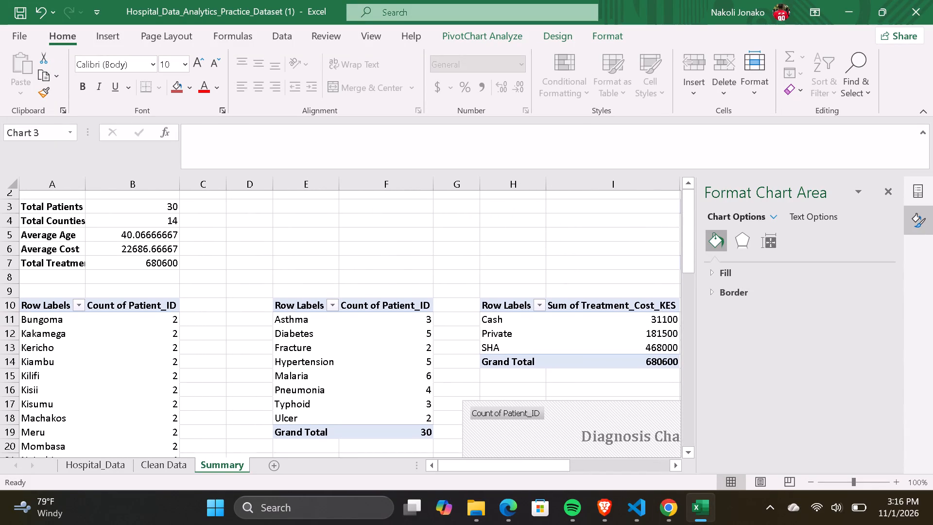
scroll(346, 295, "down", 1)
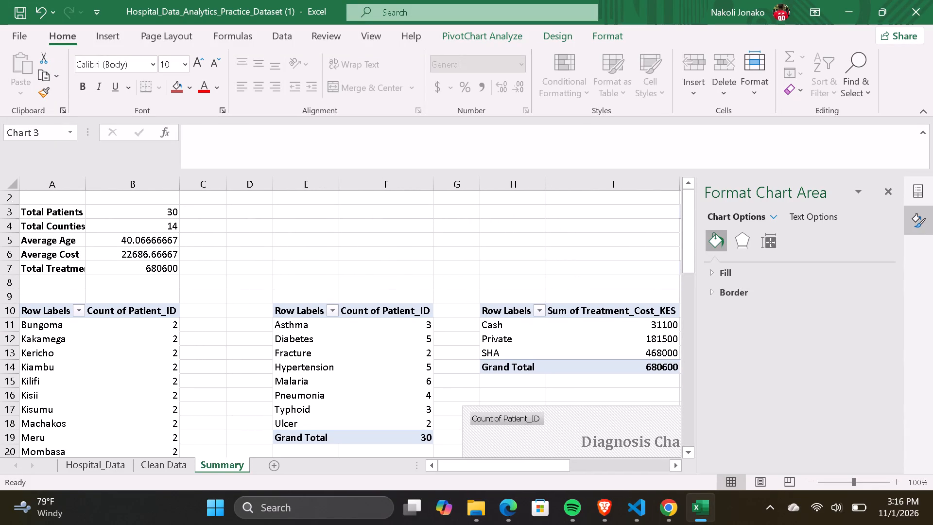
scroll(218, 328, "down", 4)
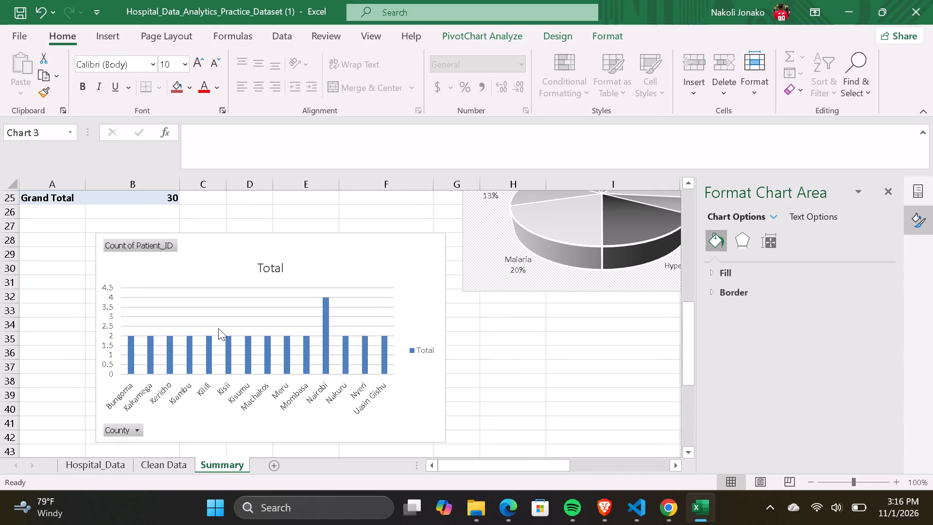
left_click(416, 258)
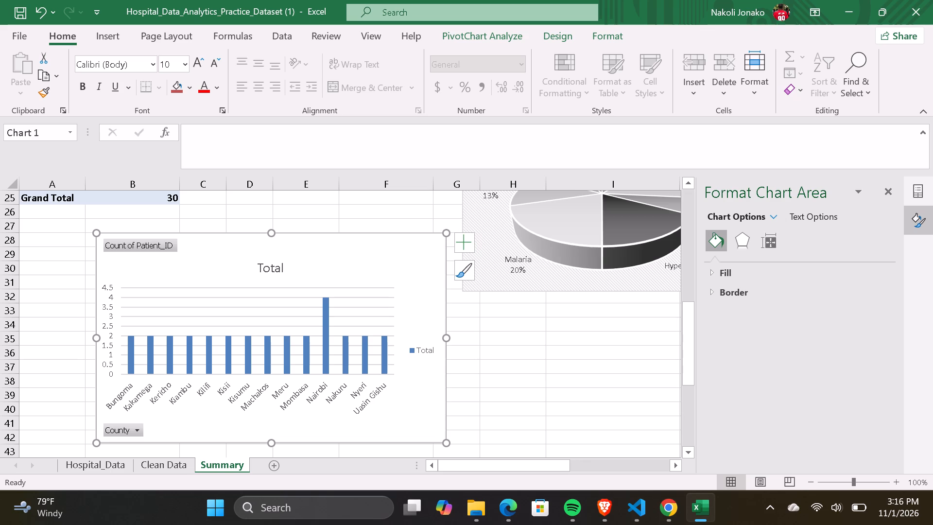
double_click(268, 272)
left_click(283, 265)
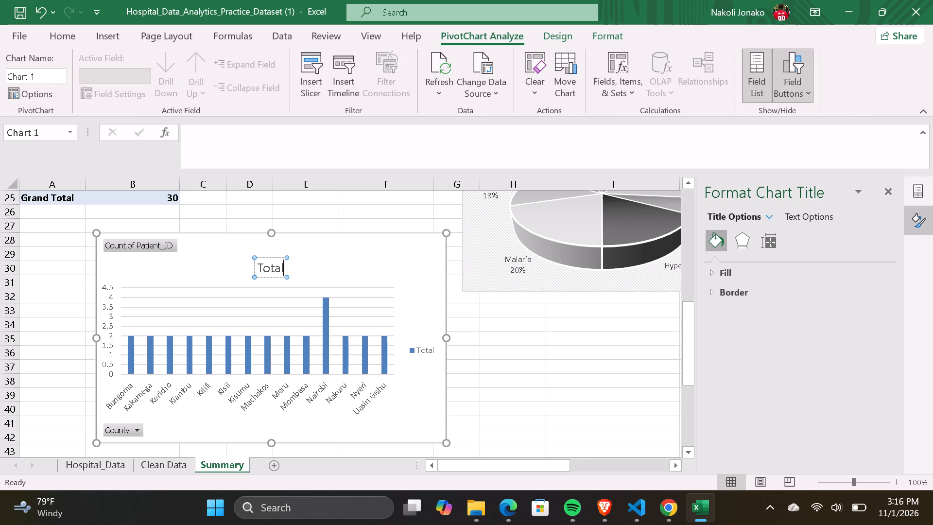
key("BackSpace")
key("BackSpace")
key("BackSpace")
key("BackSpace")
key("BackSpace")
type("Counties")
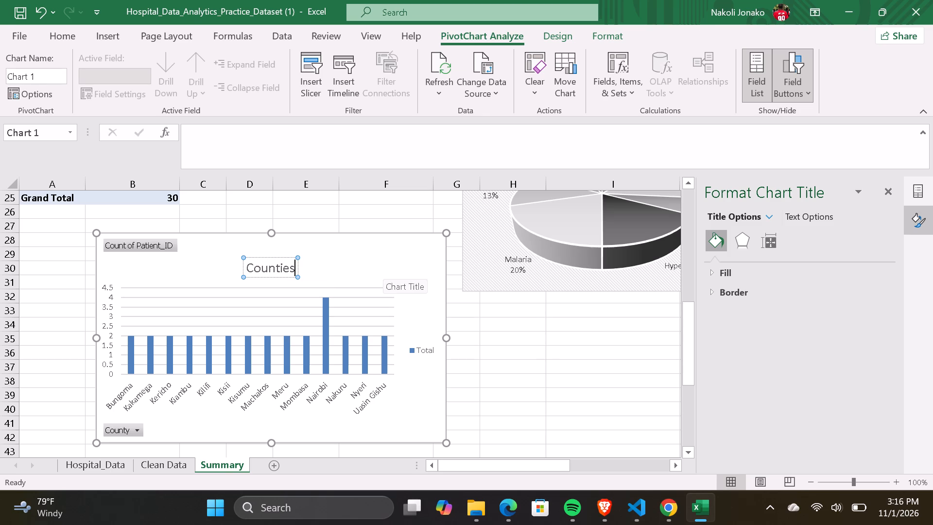
Replace the county column chart's title text with Patients by Counties.
key("space")
key("BackSpace")
key("BackSpace")
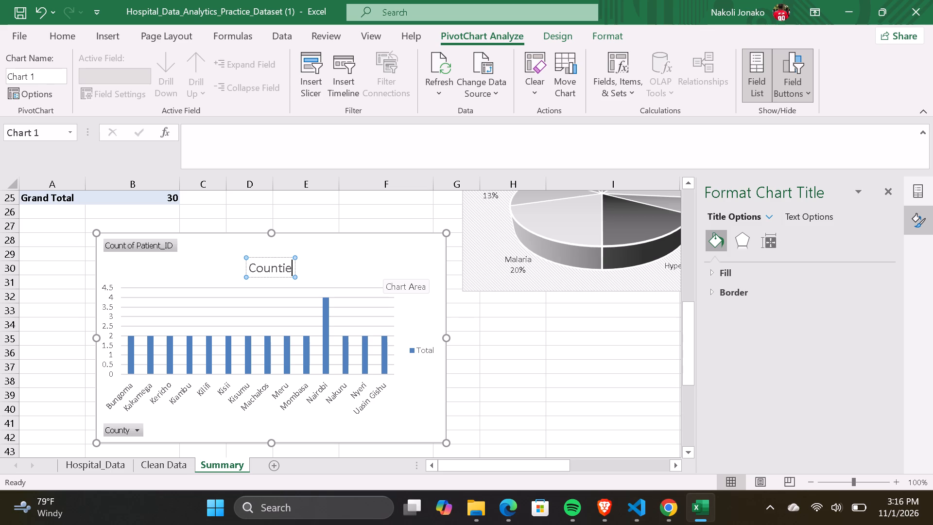
key("BackSpace")
key("BackSpace")
key("BackSpace")
key("BackSpace")
key("BackSpace")
key("BackSpace")
key("BackSpace")
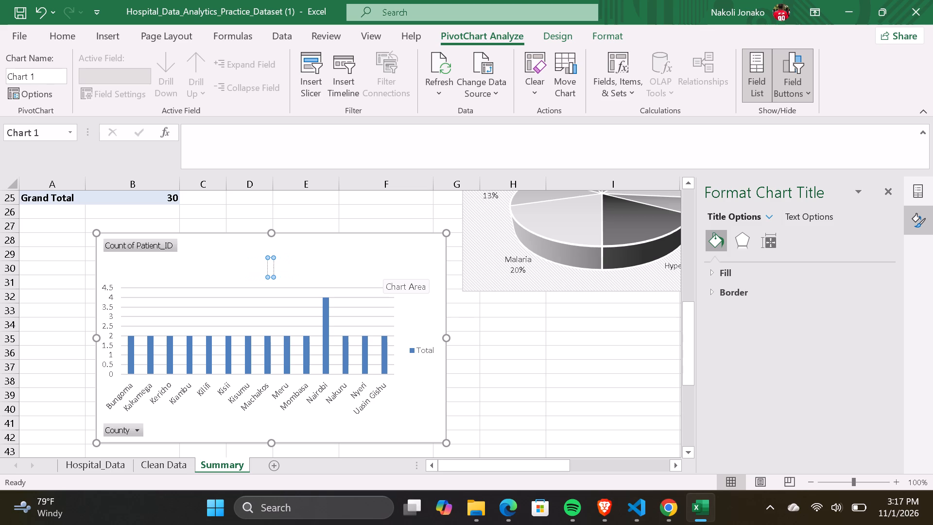
type("Patients")
key("space")
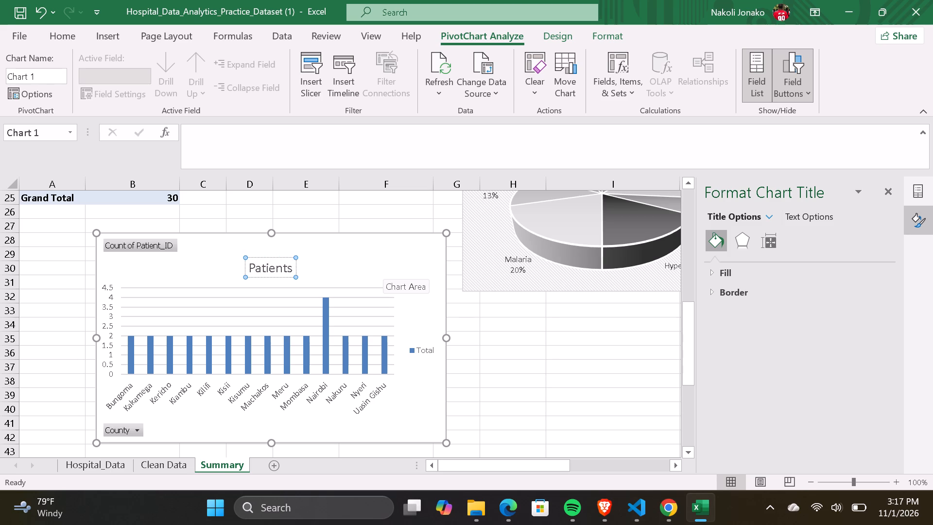
type("by Count")
type("ies")
left_click(400, 269)
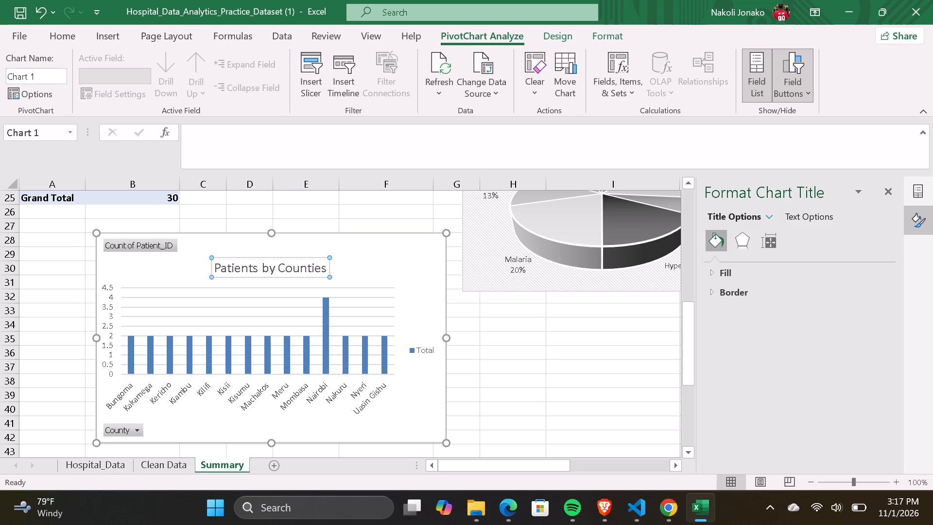
Apply chart Style 15, with a serif title and lighter semi-transparent columns, to the Patients by Counties chart.
left_click(465, 268)
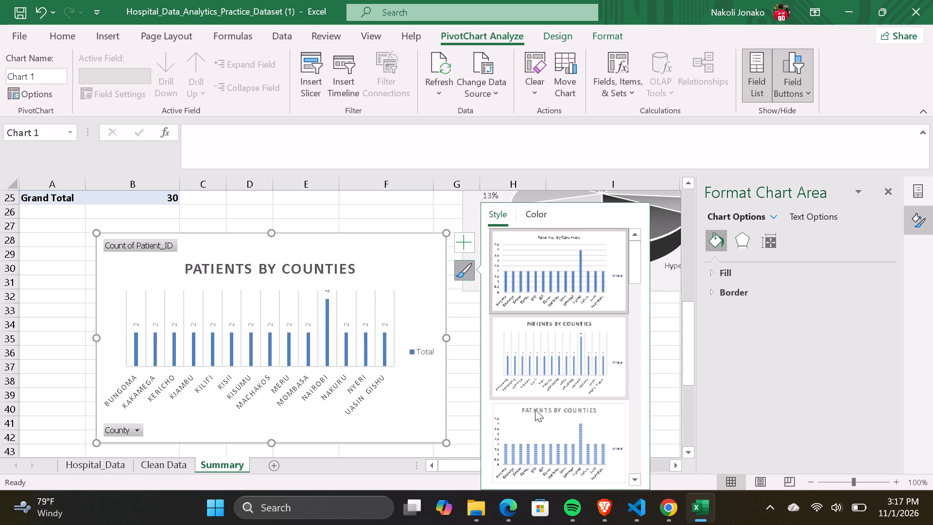
scroll(543, 420, "down", 1)
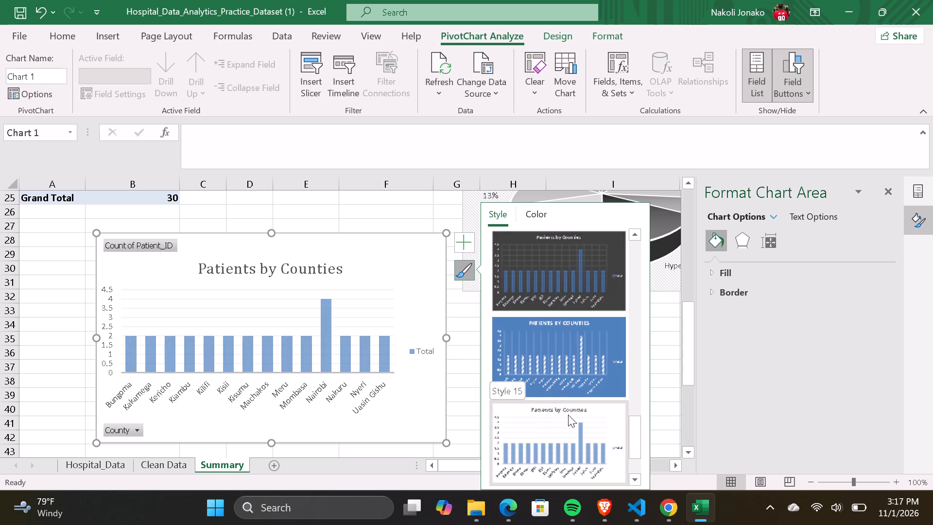
scroll(587, 394, "down", 2)
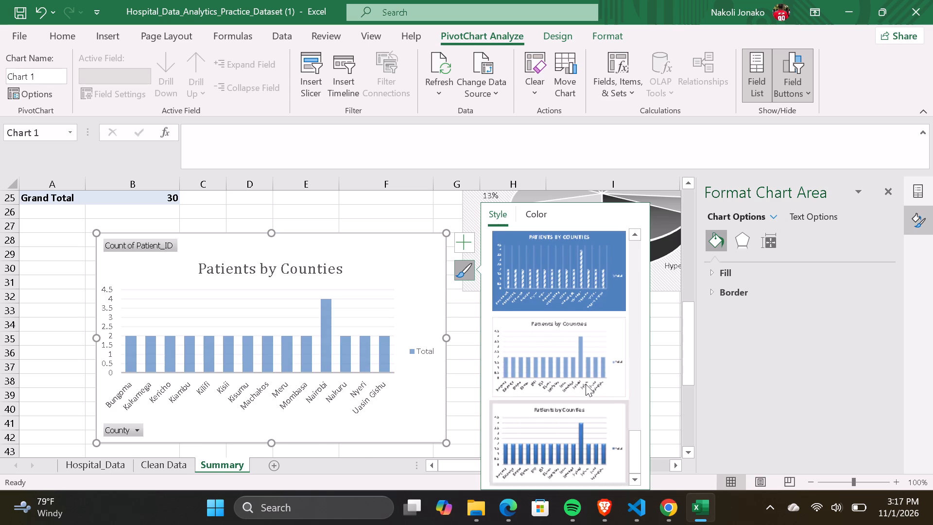
left_click(586, 367)
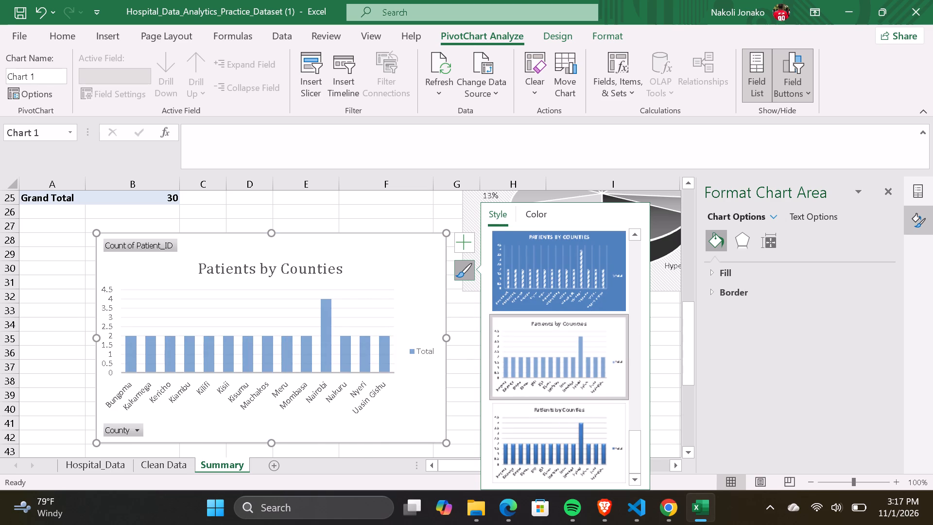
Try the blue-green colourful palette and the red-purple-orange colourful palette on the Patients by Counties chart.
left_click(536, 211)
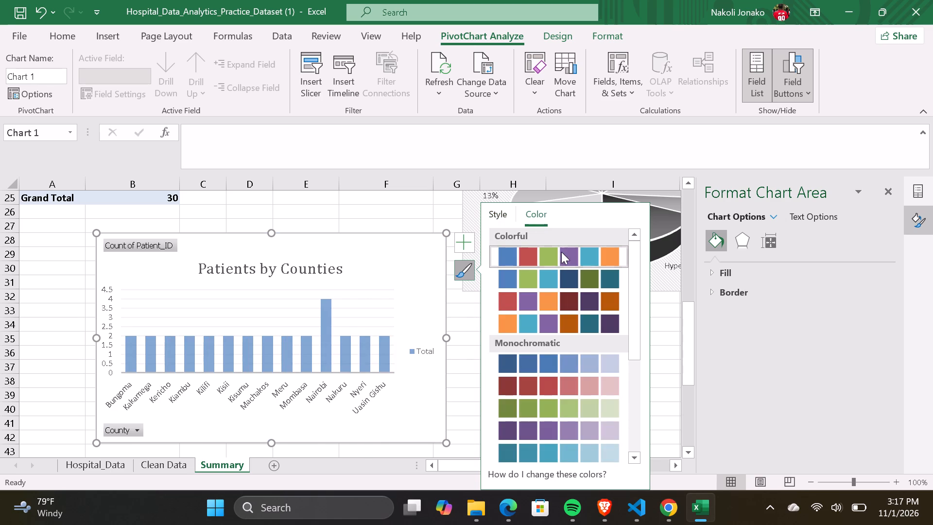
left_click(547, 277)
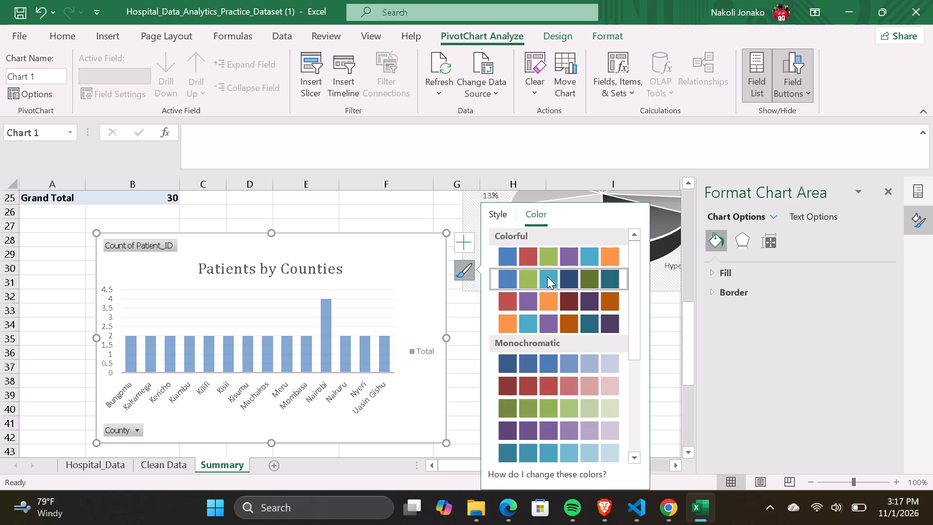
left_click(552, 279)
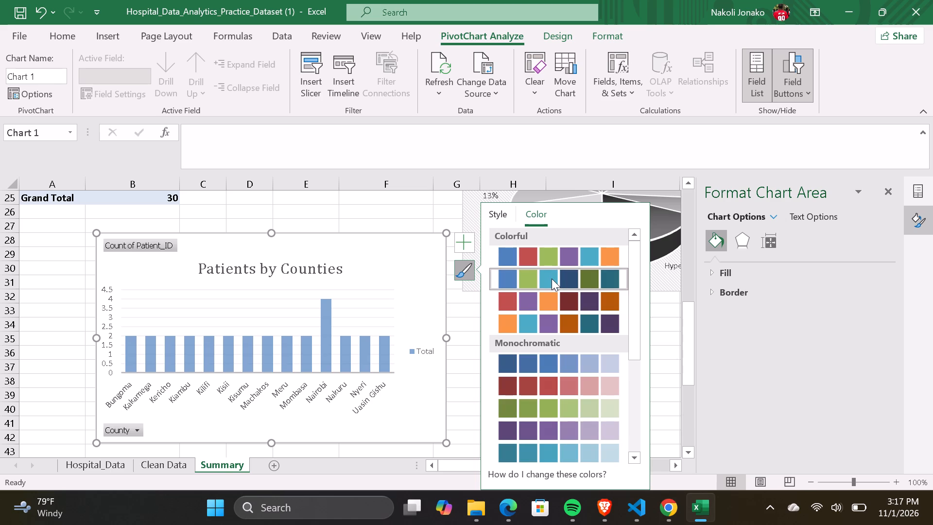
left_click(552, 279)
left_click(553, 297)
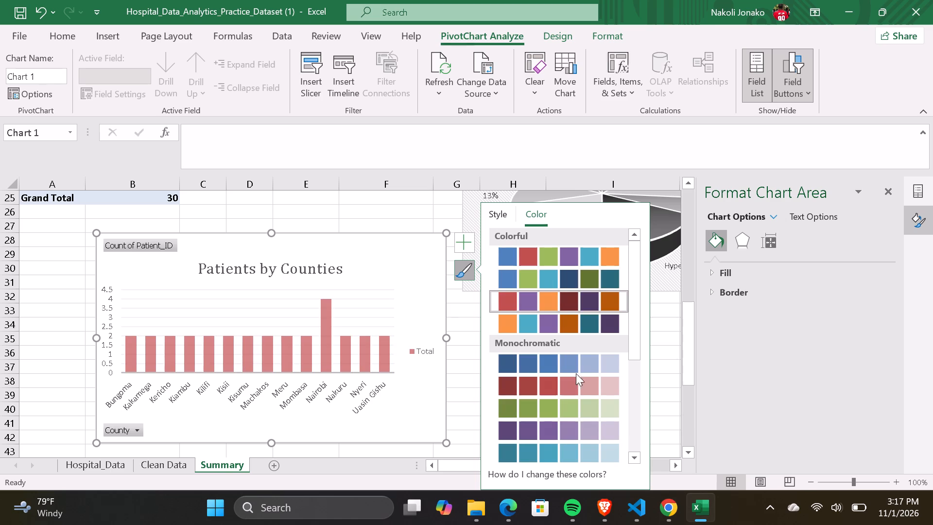
Recolour the Patients by Counties chart with the monochromatic orange palette running from light to dark.
scroll(589, 448, "down", 2)
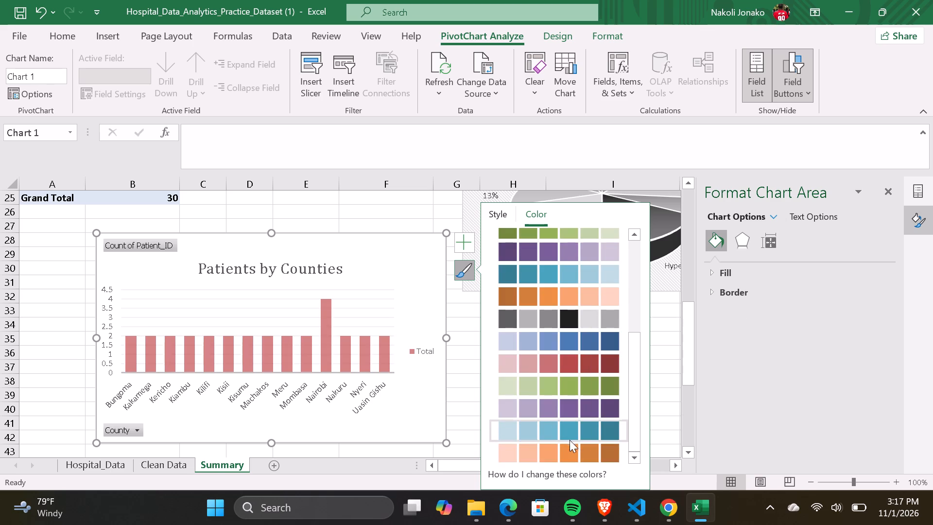
left_click(590, 454)
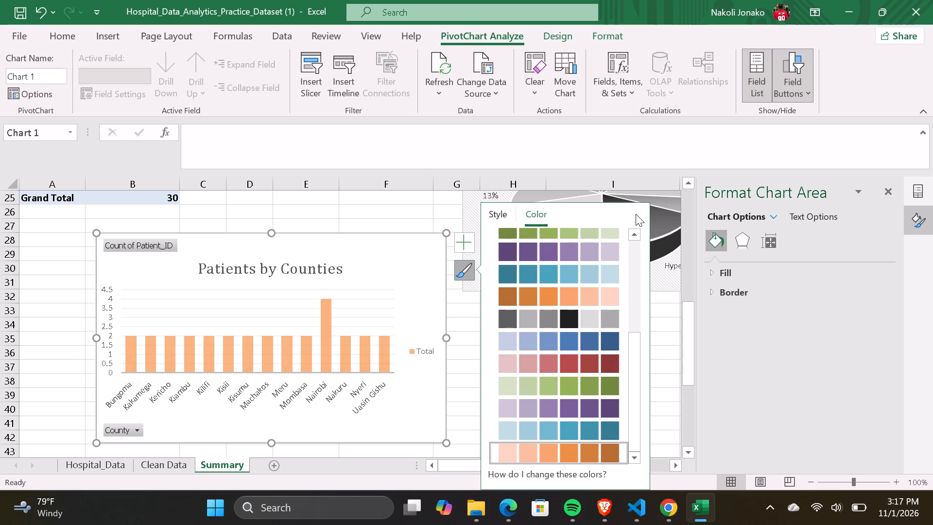
left_click_drag(635, 212, 631, 120)
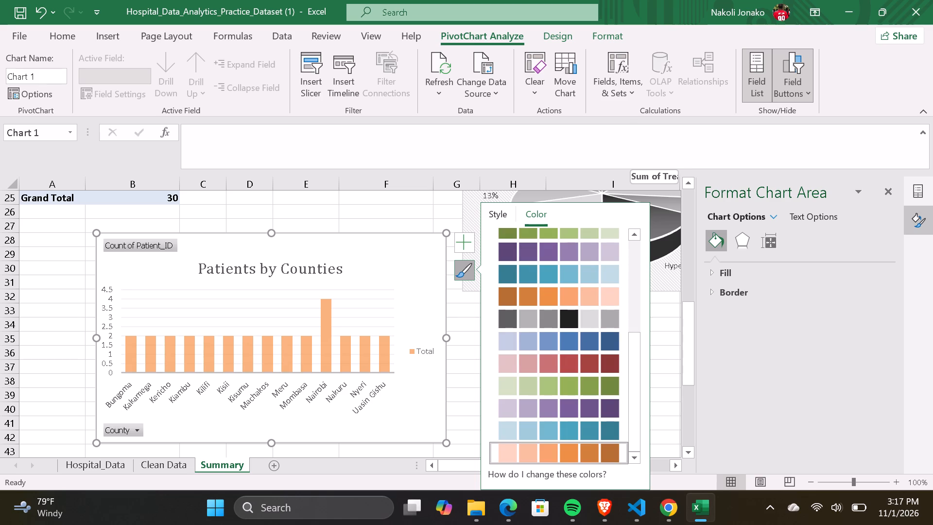
left_click(504, 210)
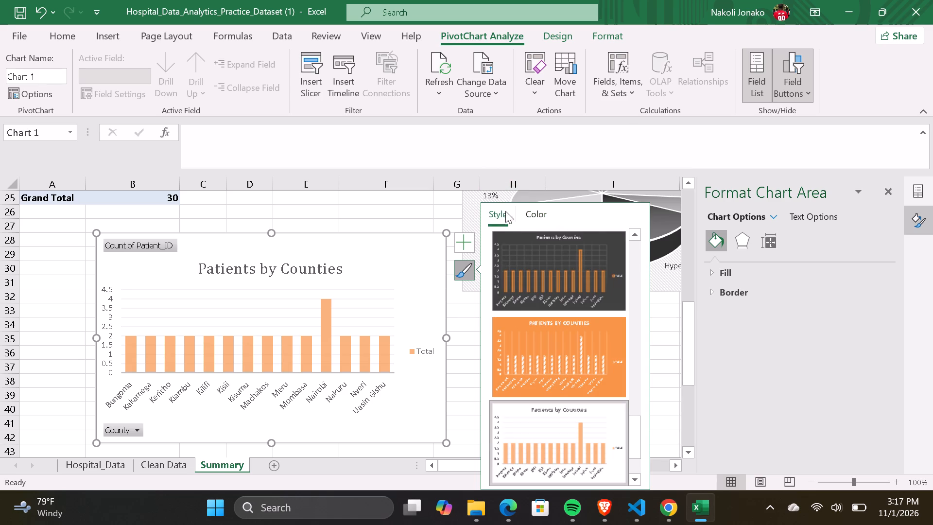
left_click(465, 236)
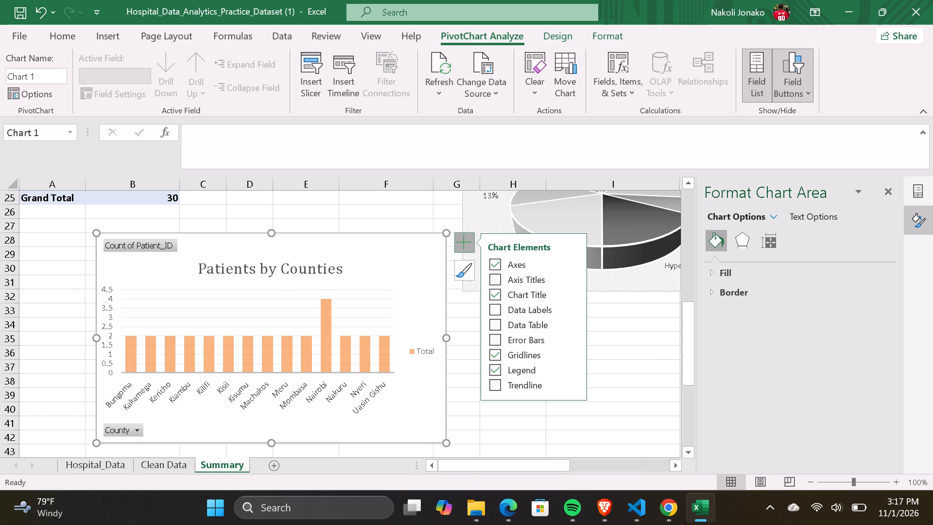
left_click(380, 265)
Review the layout of the PivotTables and charts on the Summary sheet, selecting the age group bar chart titled Total.
scroll(243, 382, "up", 3)
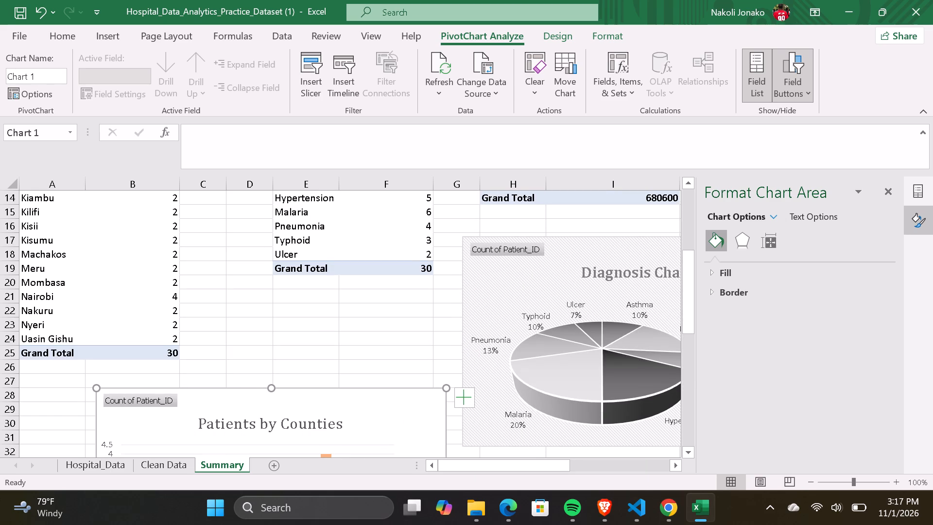
scroll(215, 384, "up", 1)
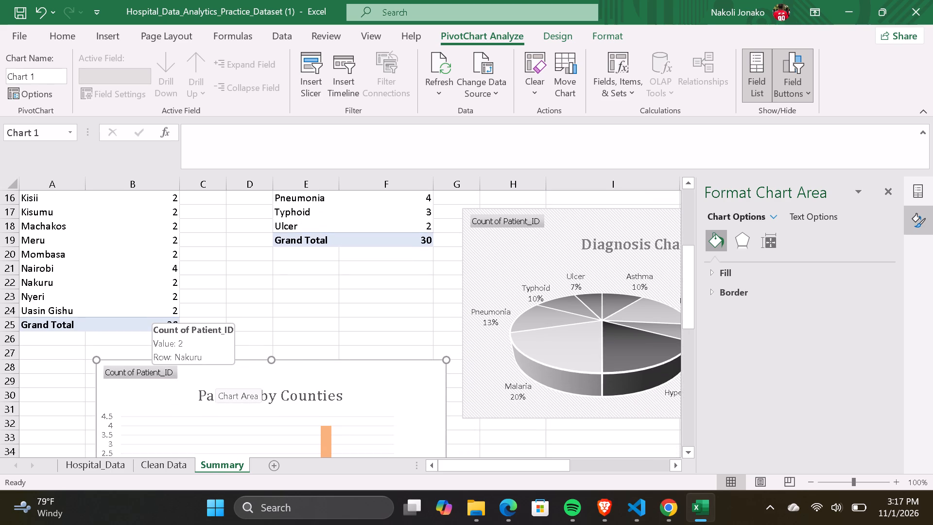
scroll(360, 323, "left", 7)
scroll(360, 323, "up", 3)
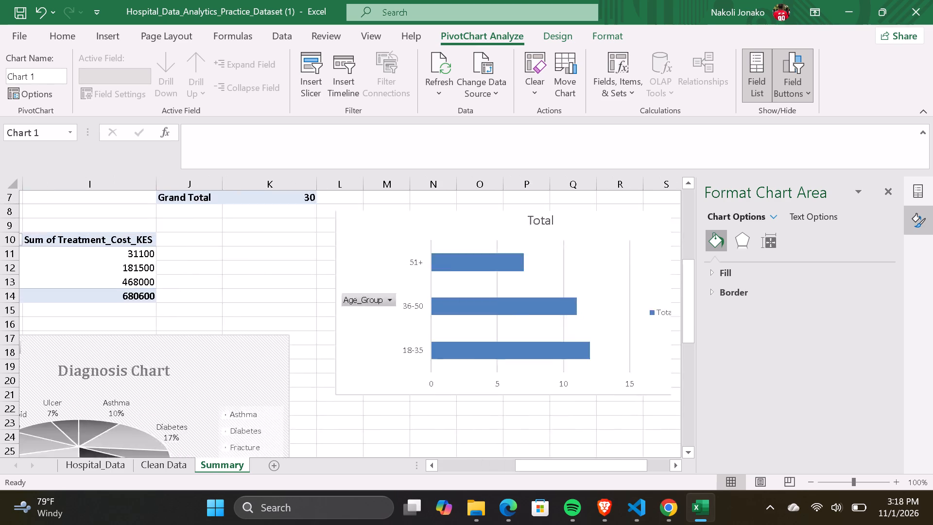
scroll(360, 323, "left", 3)
scroll(317, 338, "up", 1)
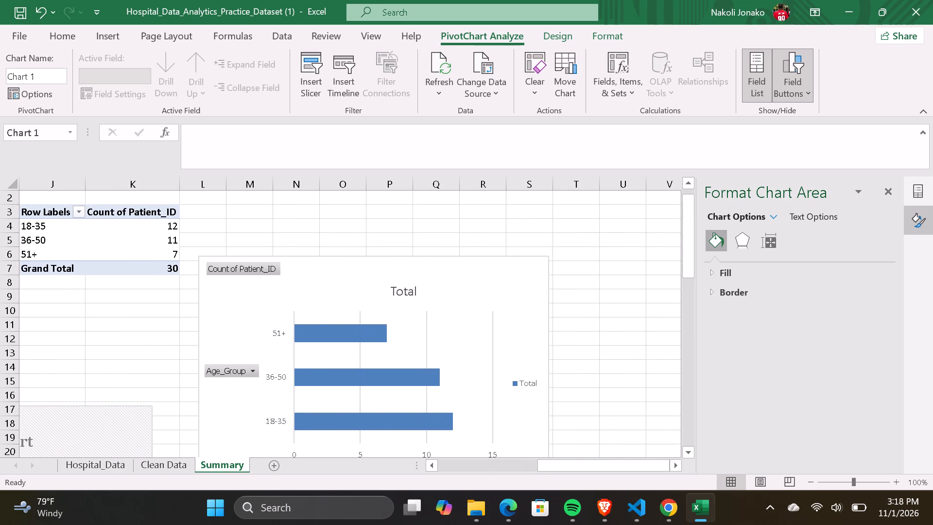
scroll(301, 317, "right", 1)
left_click(487, 296)
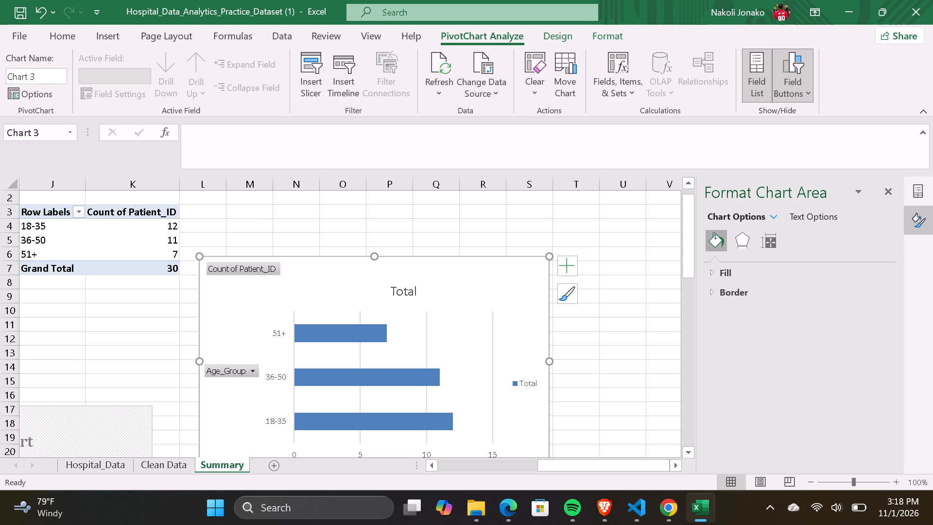
scroll(392, 292, "right", 1)
scroll(392, 292, "down", 1)
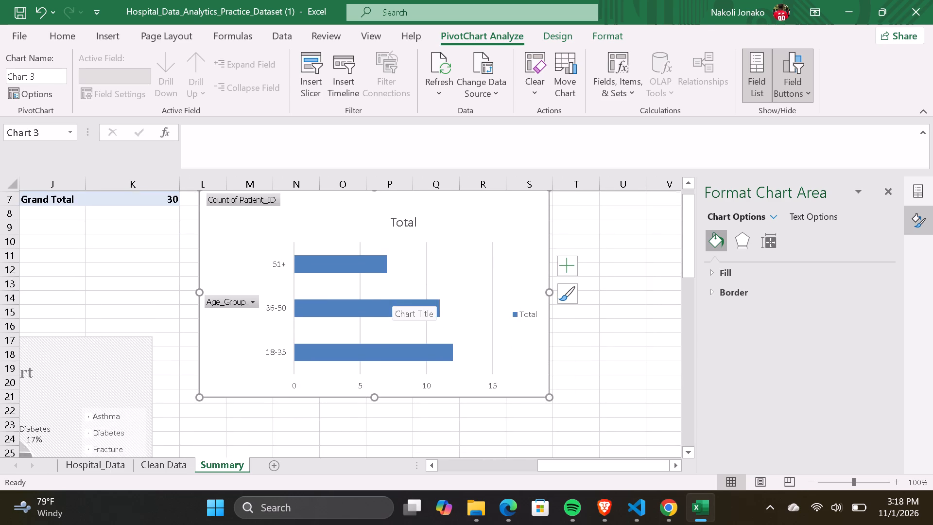
scroll(392, 292, "down", 1)
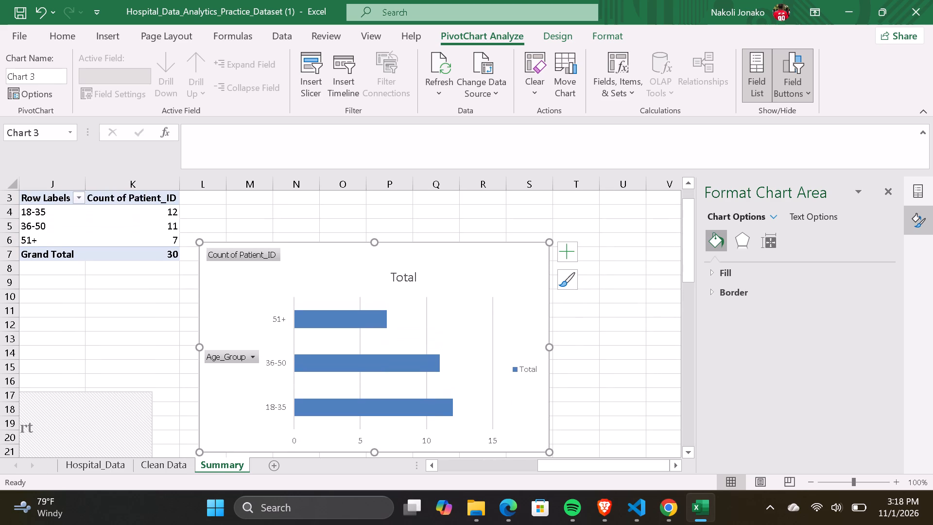
scroll(71, 385, "right", 3)
scroll(235, 331, "down", 1)
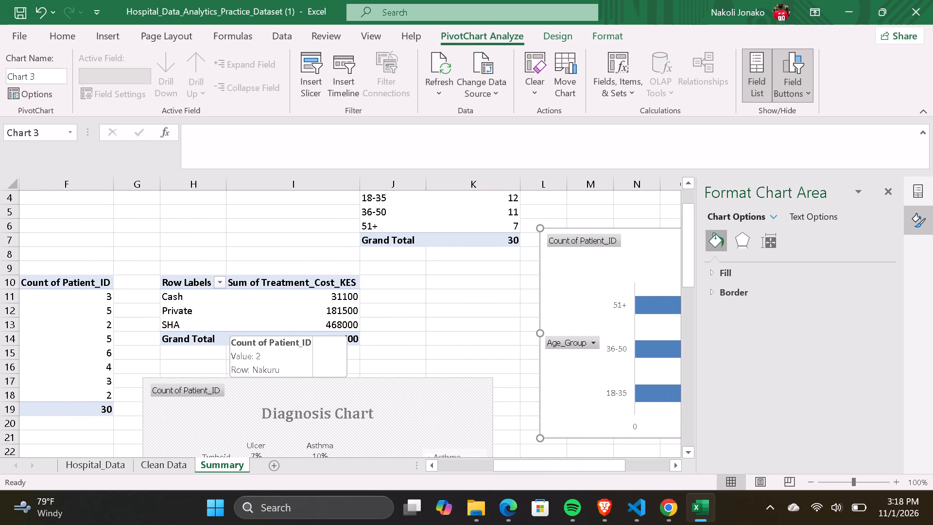
Change the title of the Diagnosis Chart pie chart to Patients by Diagnosis.
scroll(376, 389, "down", 1)
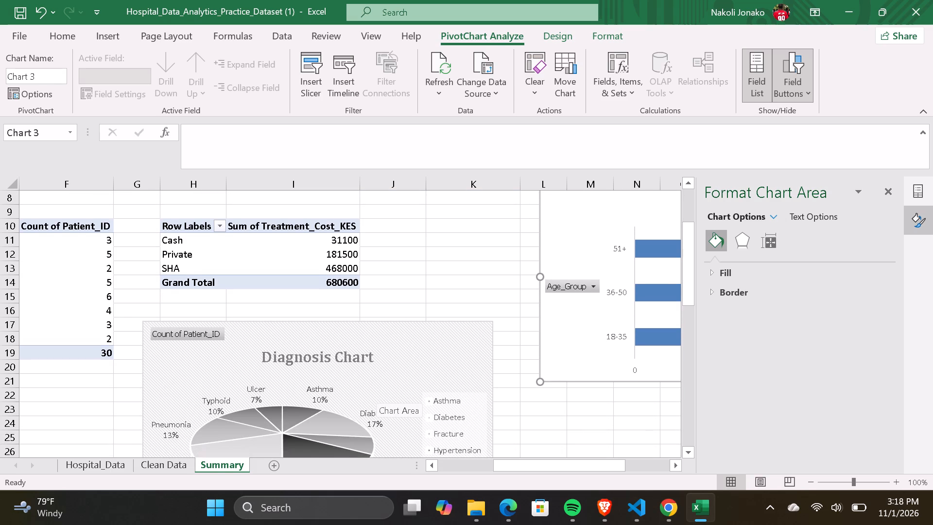
scroll(381, 355, "down", 1)
left_click(378, 336)
scroll(378, 336, "down", 1)
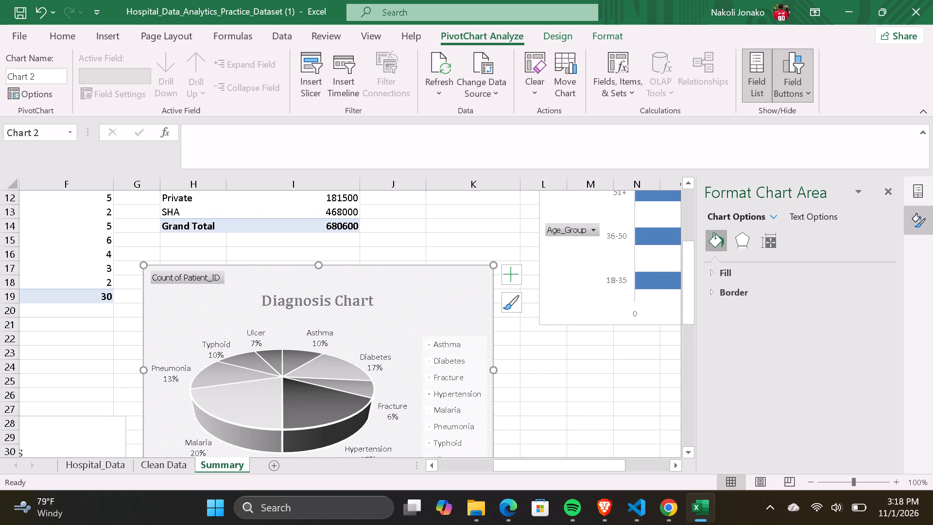
double_click(362, 298)
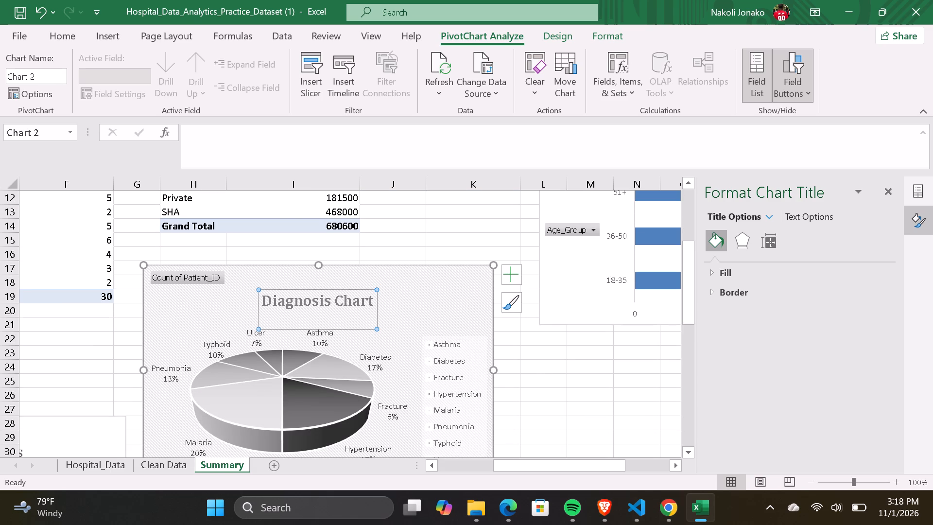
left_click(373, 303)
key("BackSpace")
key("BackSpace")
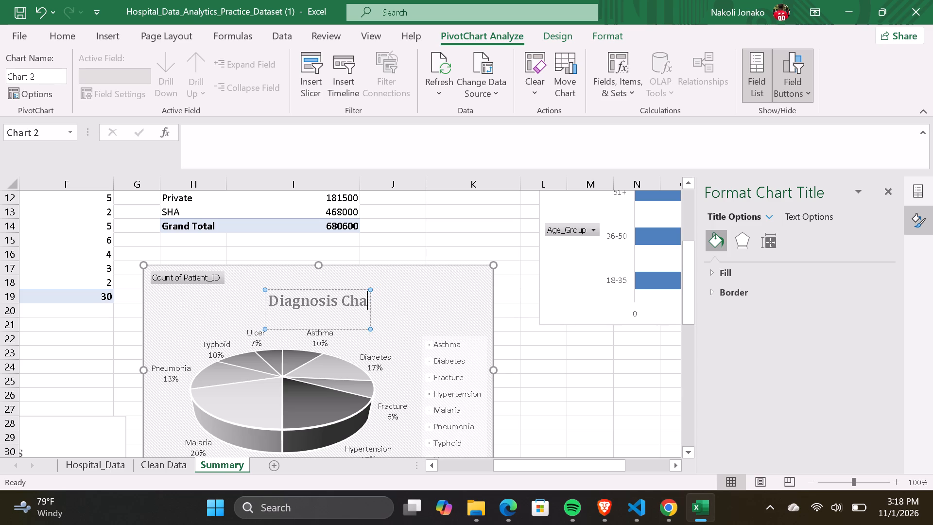
key("BackSpace")
key("BackSpace")
key("BackSpace")
key("BackSpace")
key("Left")
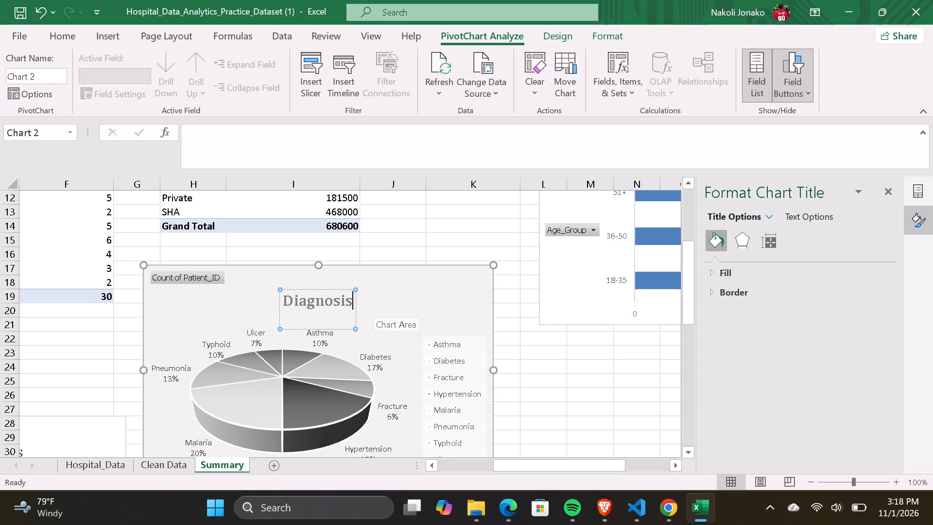
key("Left")
key("Left")
key("Left")
key("Left")
key("Left")
key("Left")
key("Left")
key("Left")
type("Patients")
key("space")
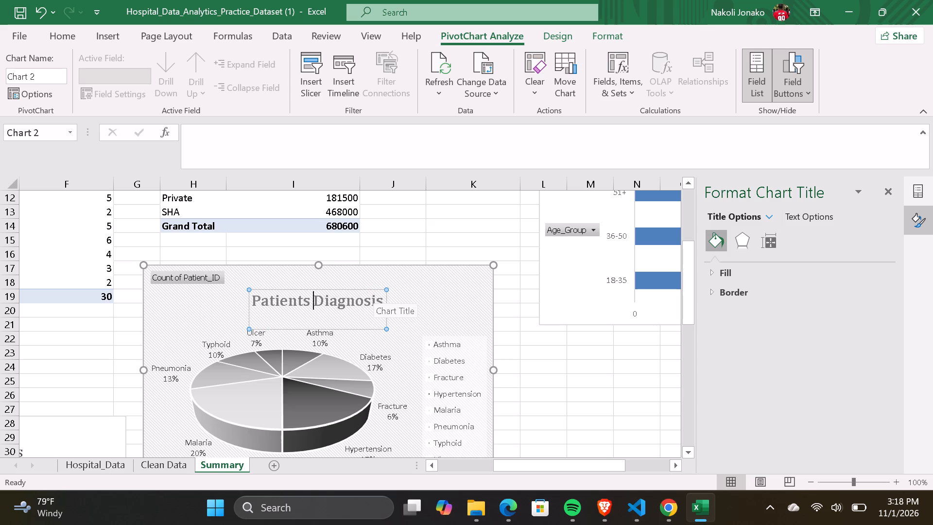
type("by")
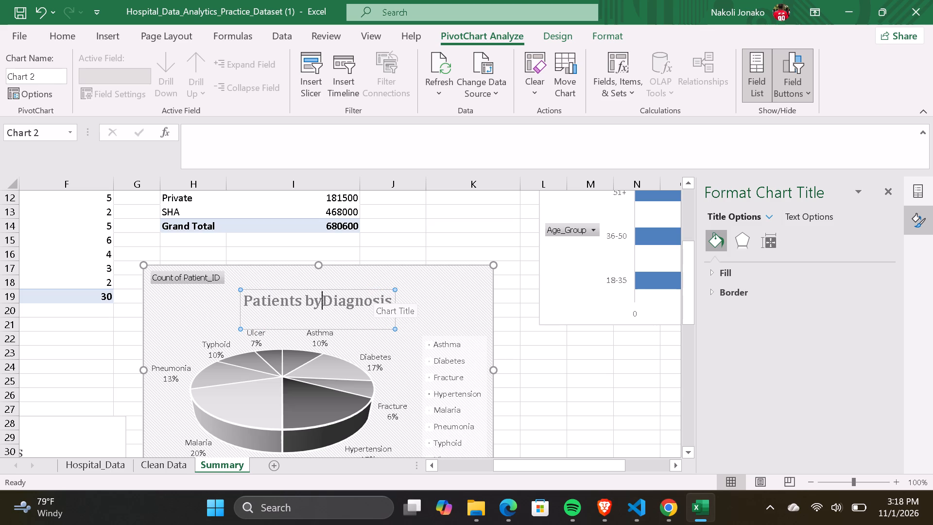
key("space")
key("Return")
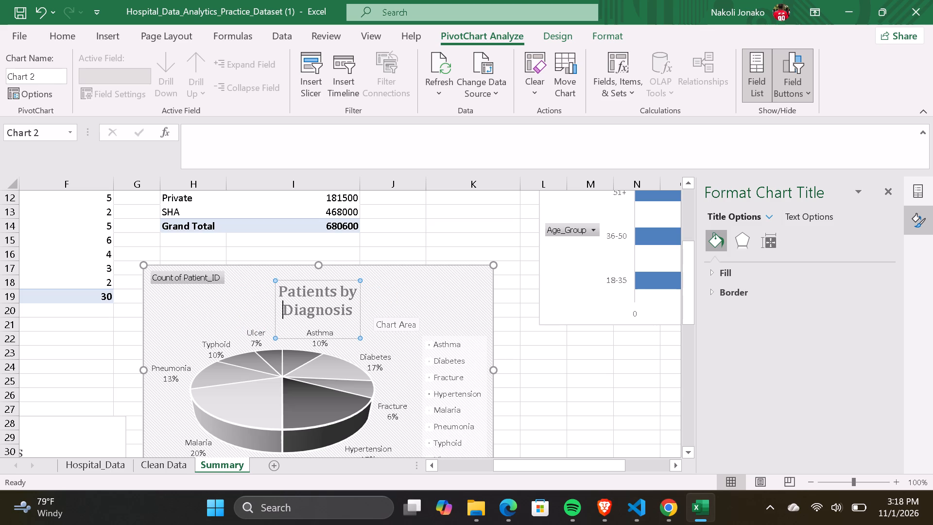
key("BackSpace")
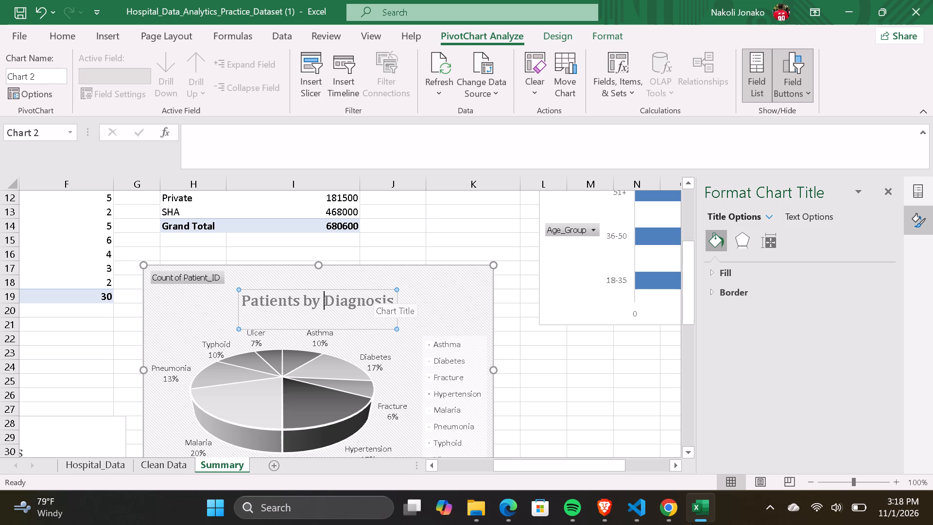
left_click(456, 297)
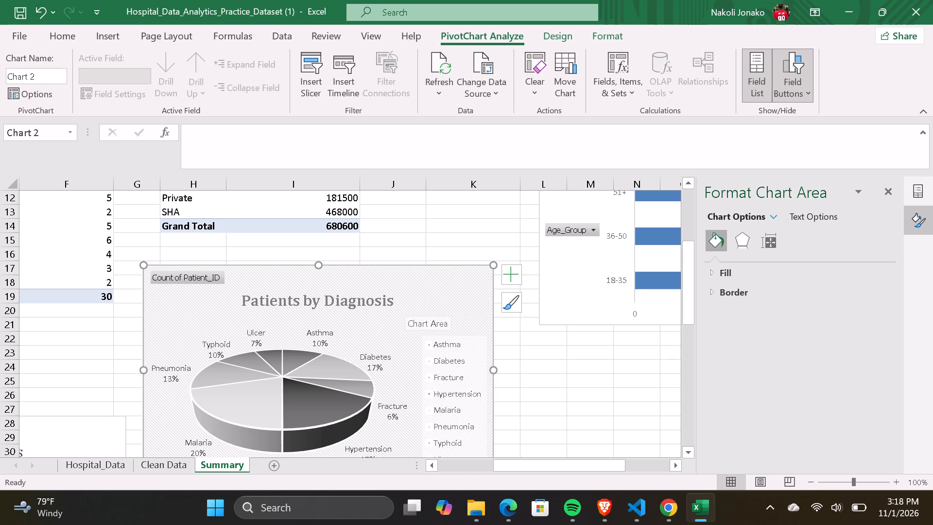
Review the PivotTables and charts surrounding the Patients by Diagnosis chart on the Summary sheet.
scroll(437, 273, "up", 2)
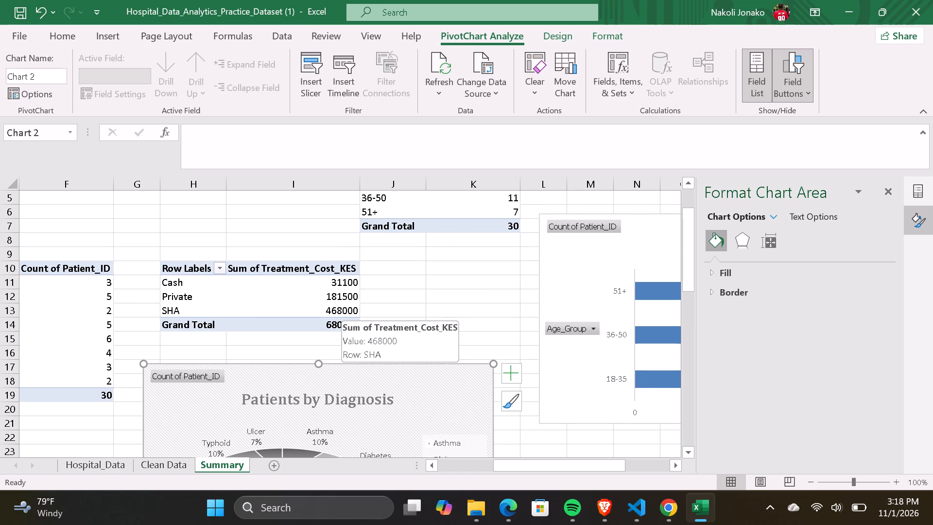
scroll(398, 325, "up", 1)
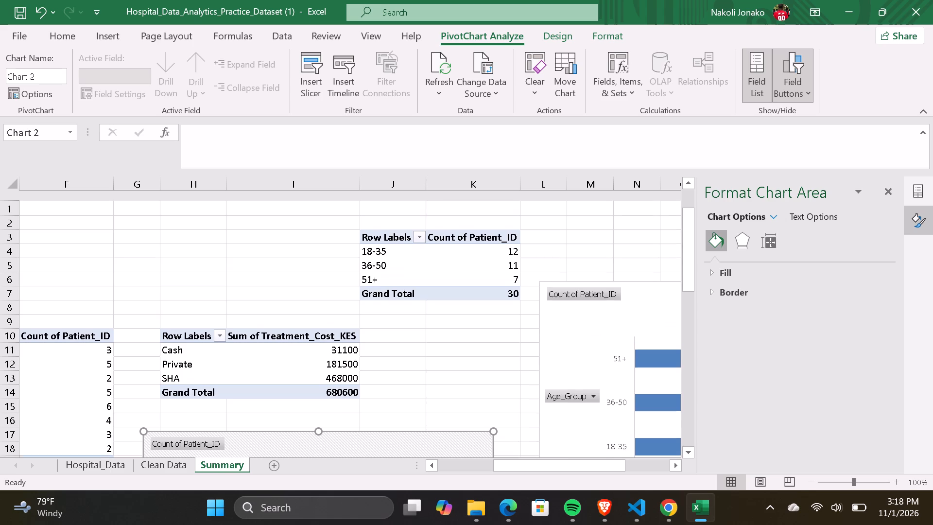
scroll(398, 325, "up", 1)
scroll(398, 325, "right", 3)
scroll(398, 325, "down", 1)
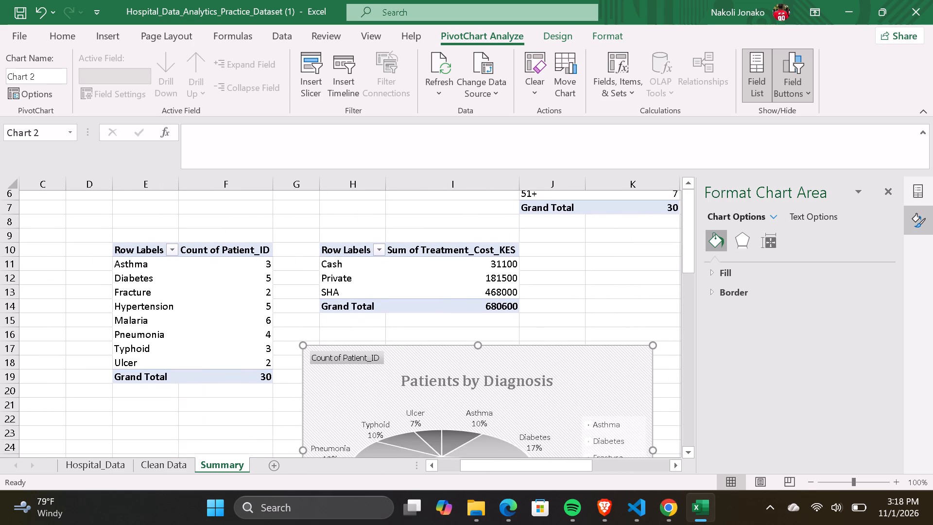
scroll(398, 325, "down", 1)
scroll(398, 325, "left", 1)
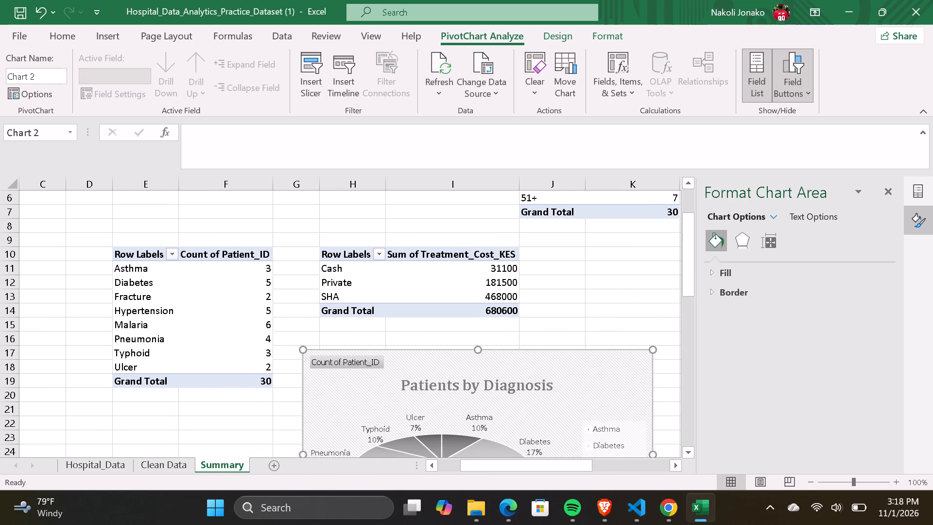
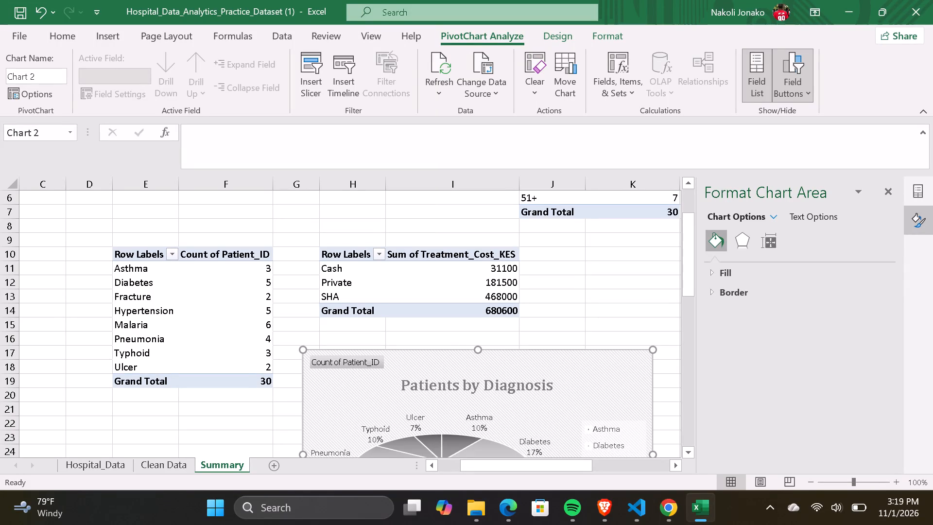
Replace the title of the age group bar chart on the Summary sheet with Age Group.
scroll(369, 290, "left", 4)
scroll(369, 290, "up", 3)
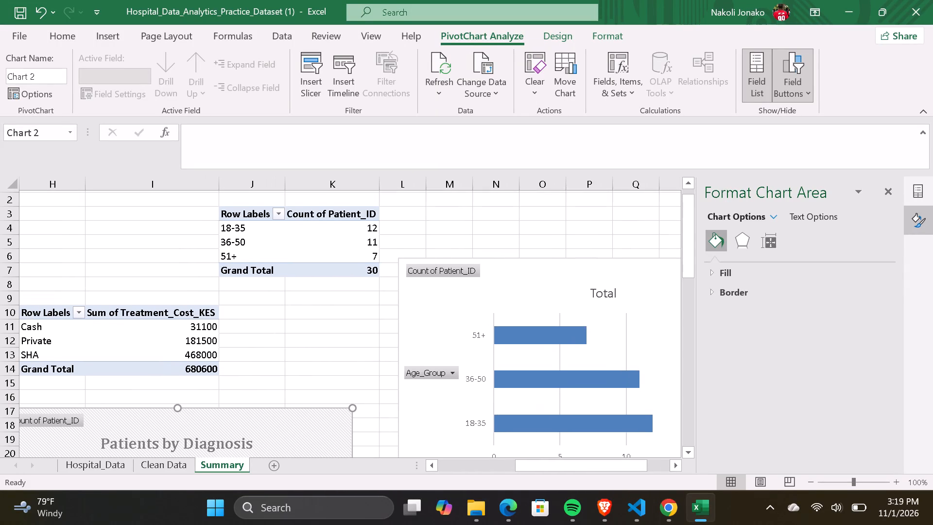
left_click(349, 266)
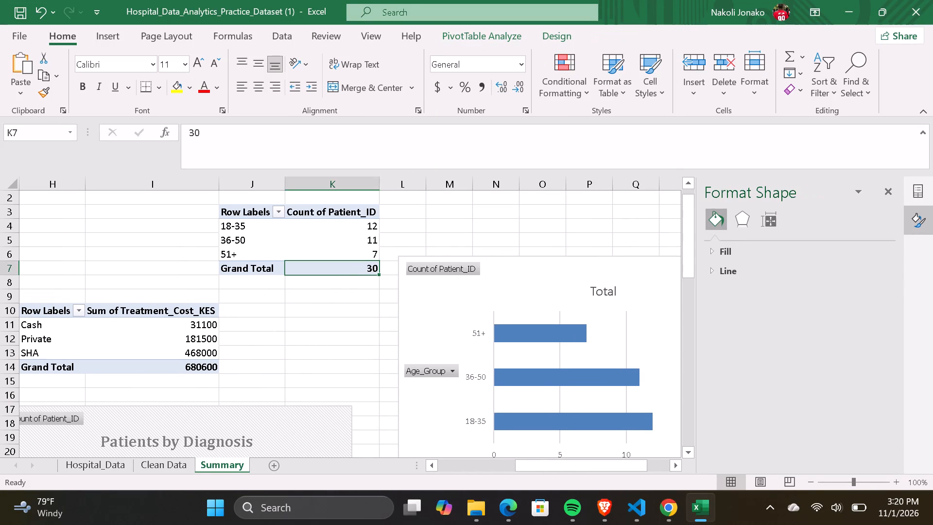
scroll(515, 315, "left", 2)
scroll(515, 315, "down", 1)
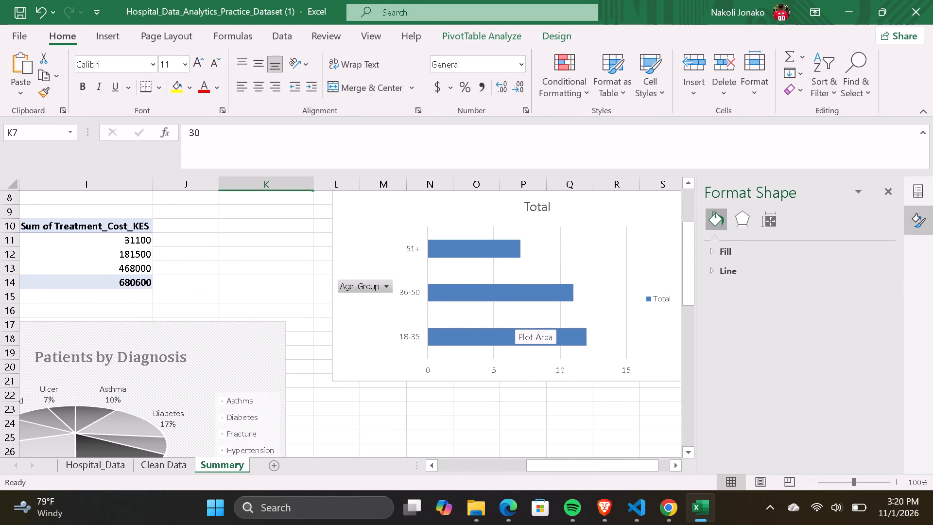
scroll(480, 345, "left", 2)
scroll(480, 345, "up", 2)
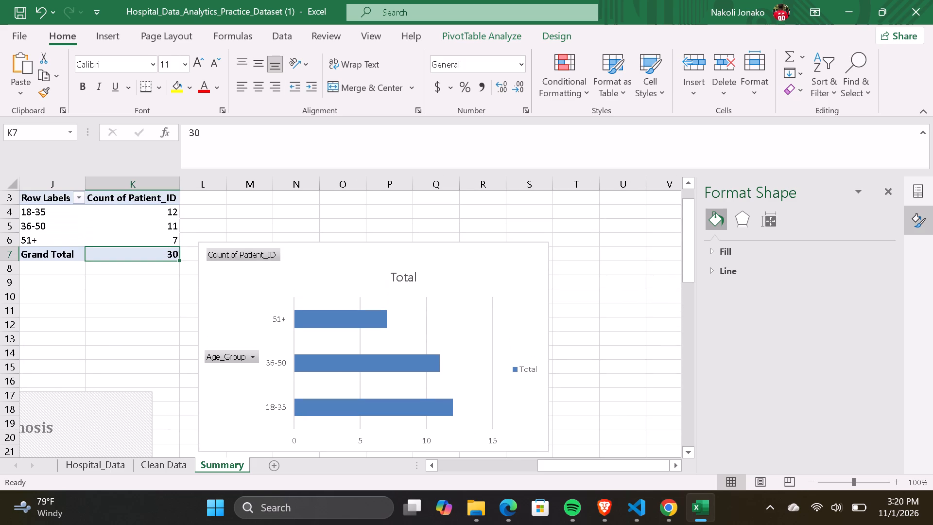
double_click(411, 274)
left_click(417, 275)
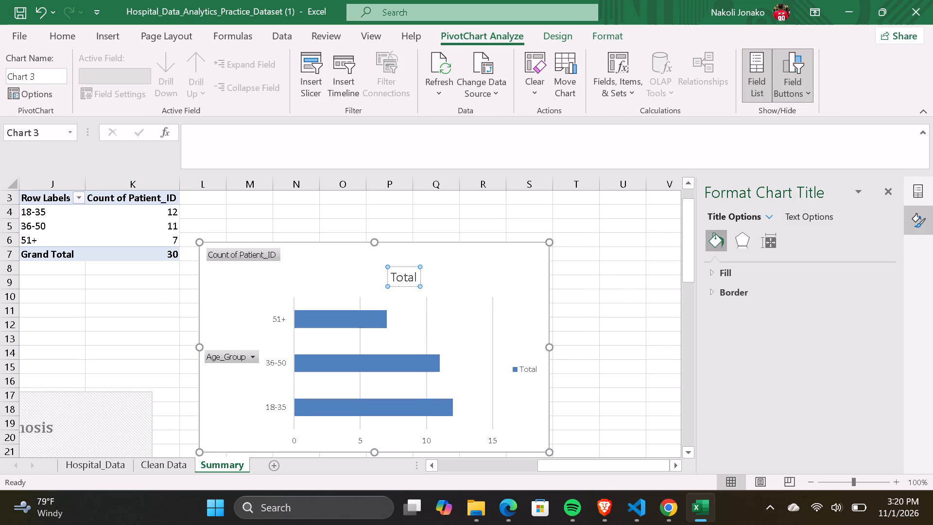
key("BackSpace")
key("BackSpace")
key("BackSpace")
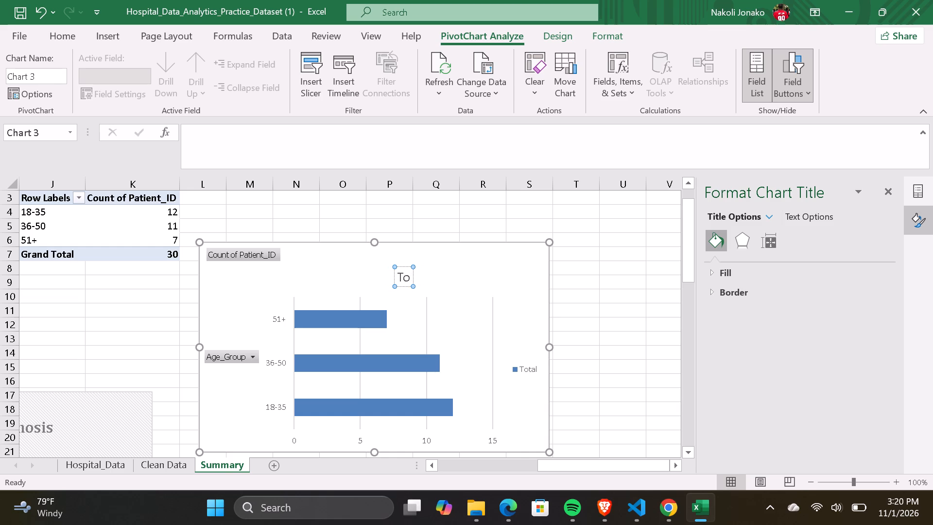
key("BackSpace")
key("BackSpace")
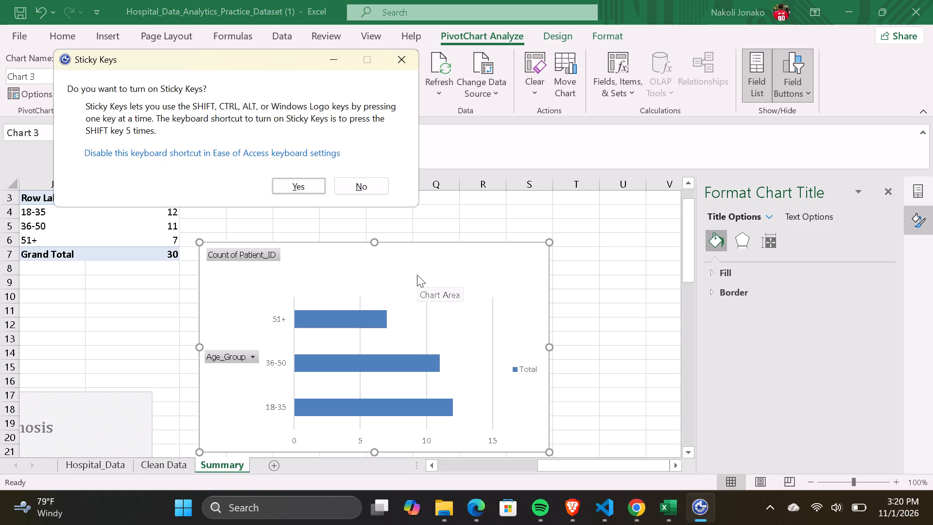
left_click(397, 60)
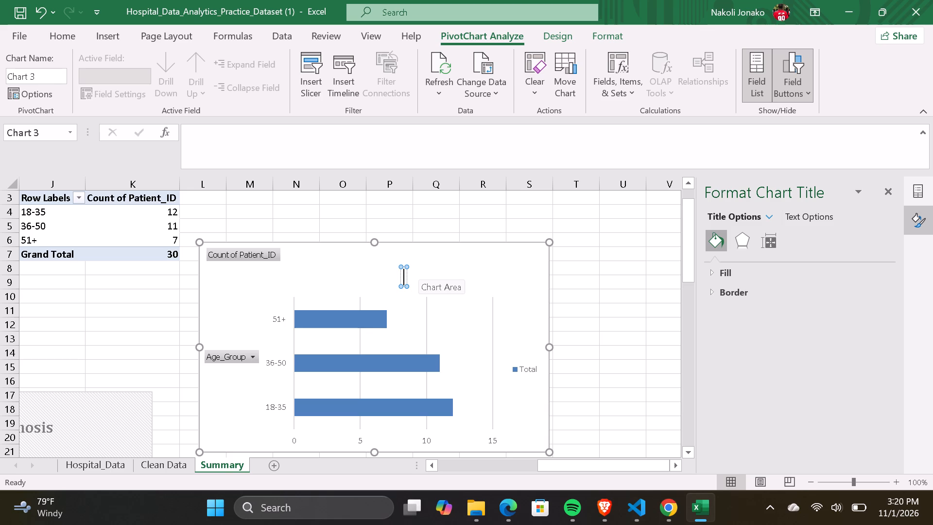
type("Age")
key("space")
type("Group")
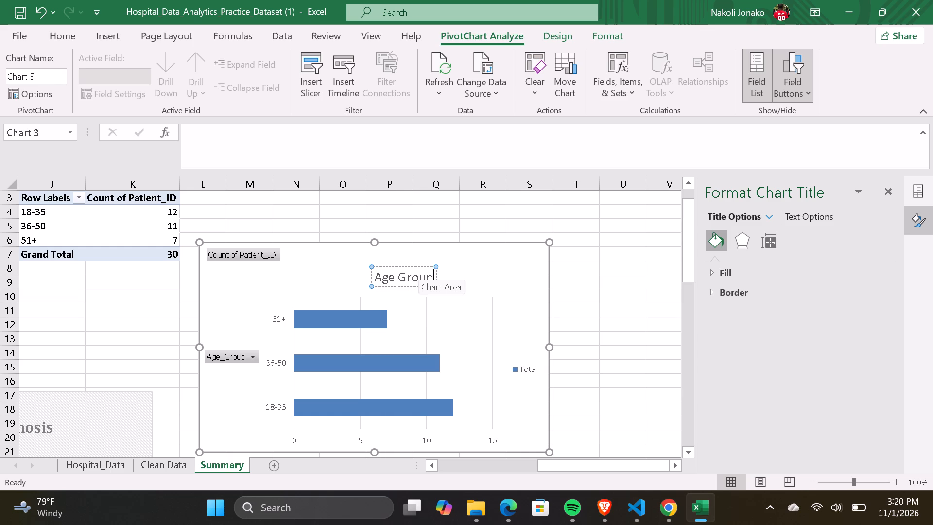
left_click(527, 260)
Add axis titles to the Age Group chart.
left_click(573, 244)
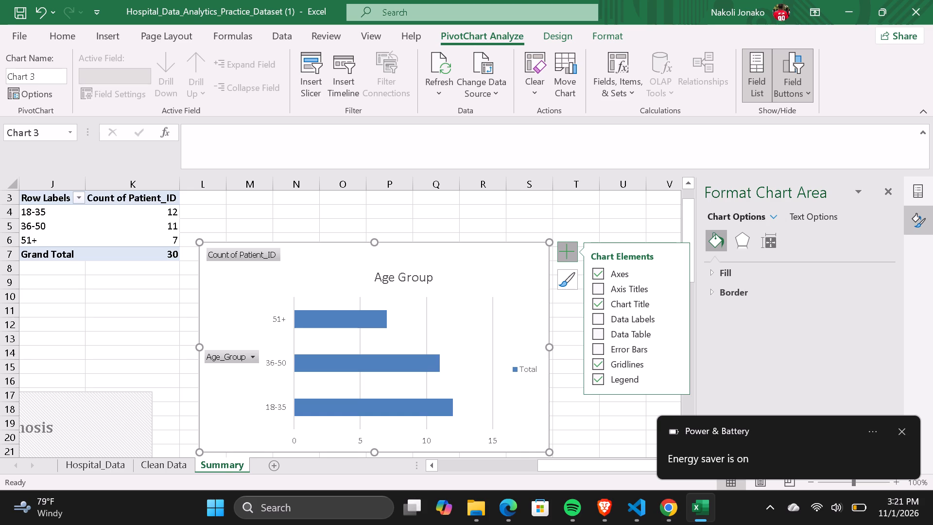
left_click(600, 291)
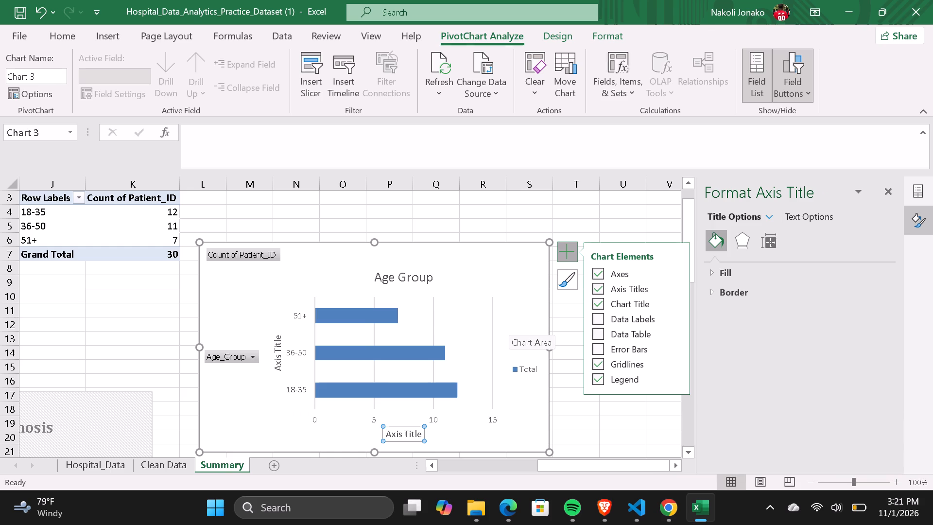
Set the horizontal axis title of the Age Group chart to Patient ID.
left_click(425, 429)
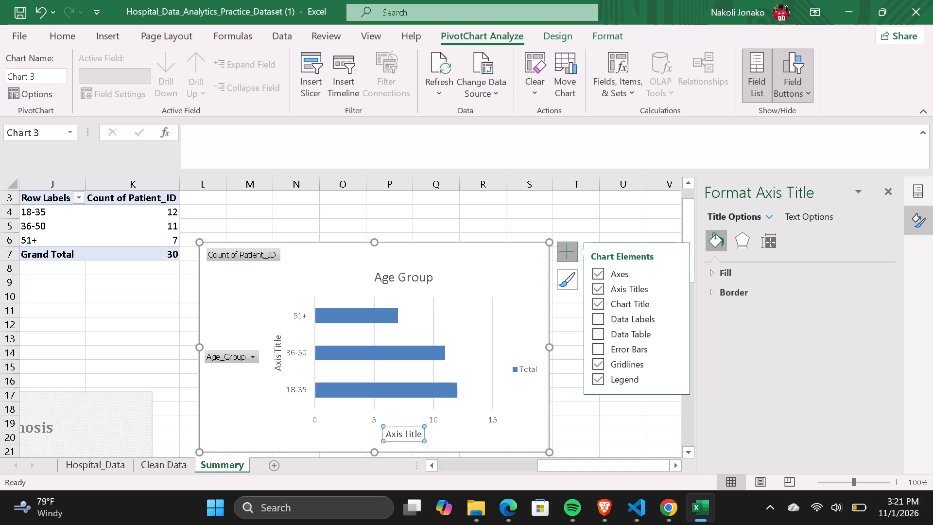
left_click(413, 435)
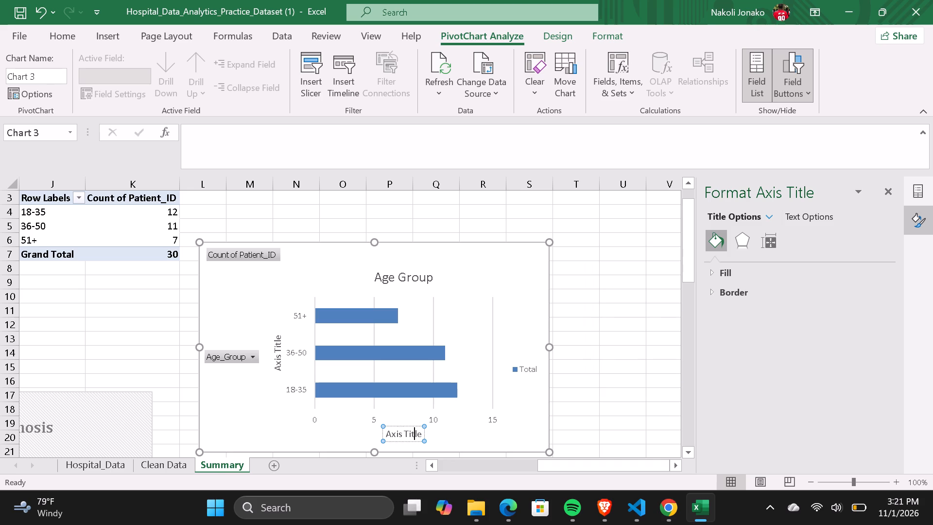
key("Right")
key("Right")
key("BackSpace")
key("BackSpace")
key("BackSpace")
key("BackSpace")
key("BackSpace")
key("BackSpace")
key("BackSpace")
key("BackSpace")
key("BackSpace")
key("BackSpace")
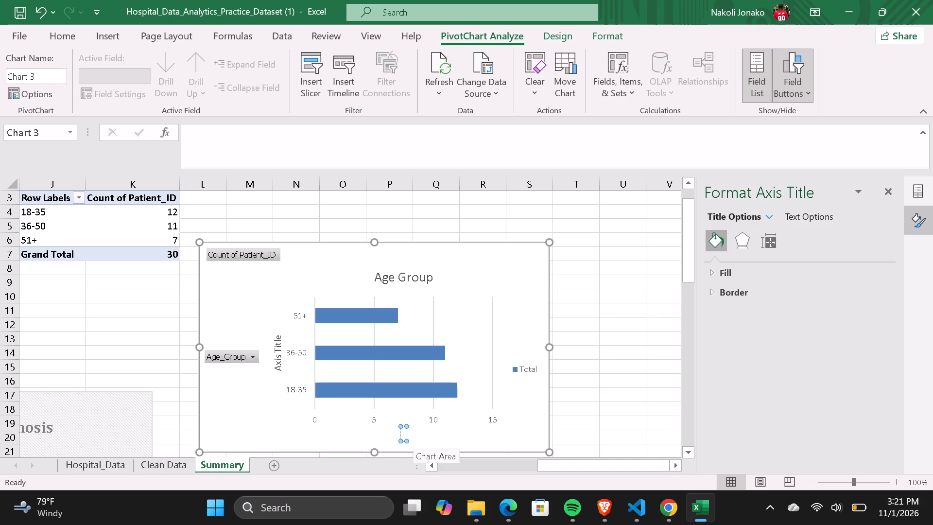
type("Patient")
key("space")
key("shift+i")
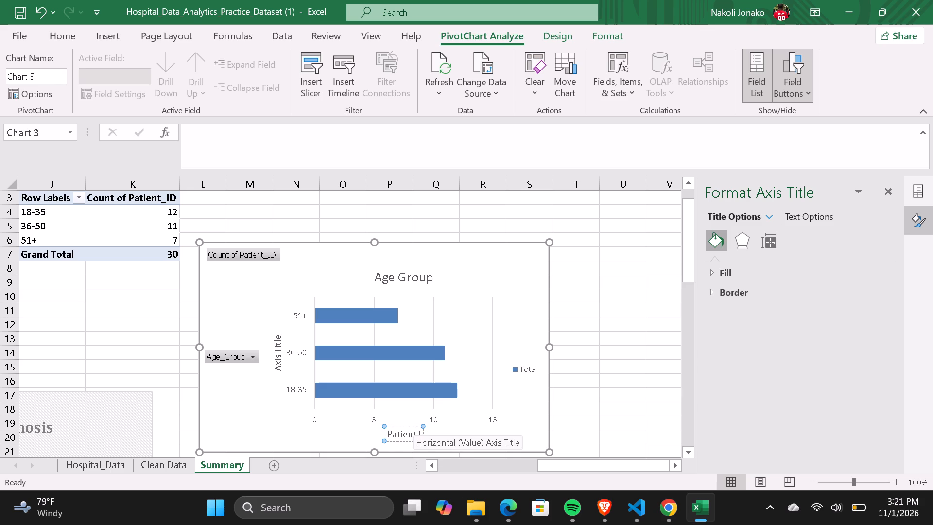
key("shift+d")
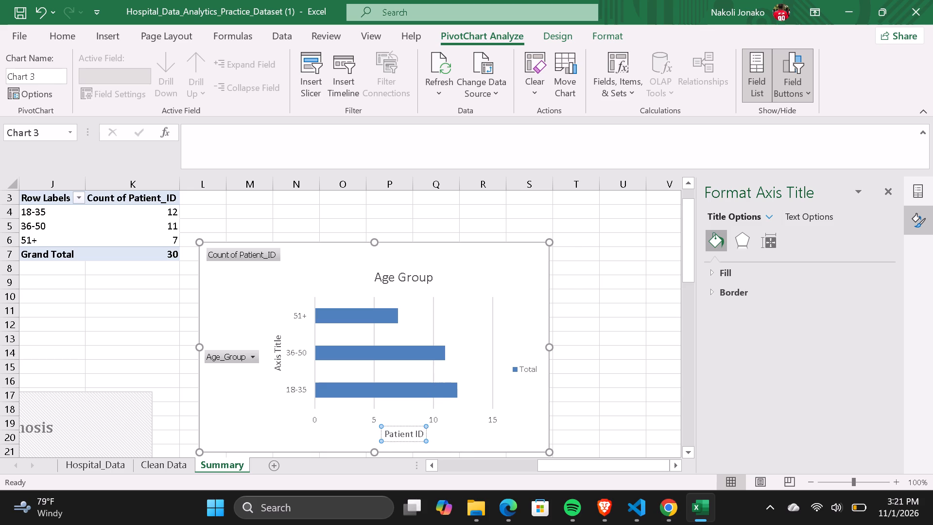
left_click(462, 377)
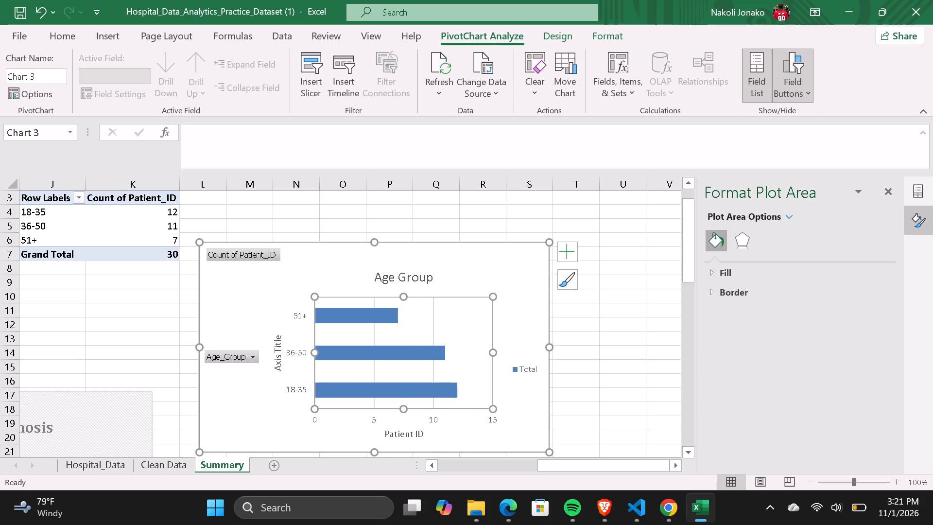
Add a data table and data labels to the Age Group chart.
left_click(569, 254)
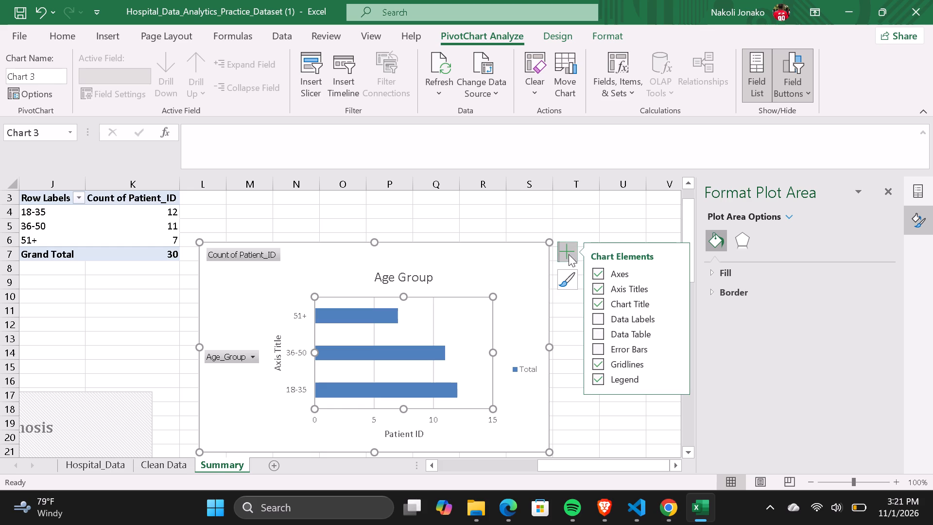
left_click(597, 336)
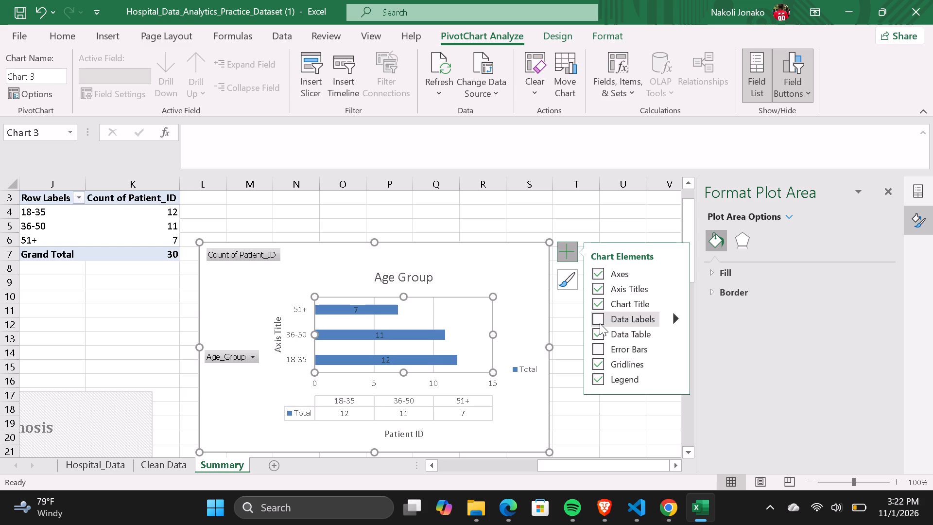
left_click(600, 323)
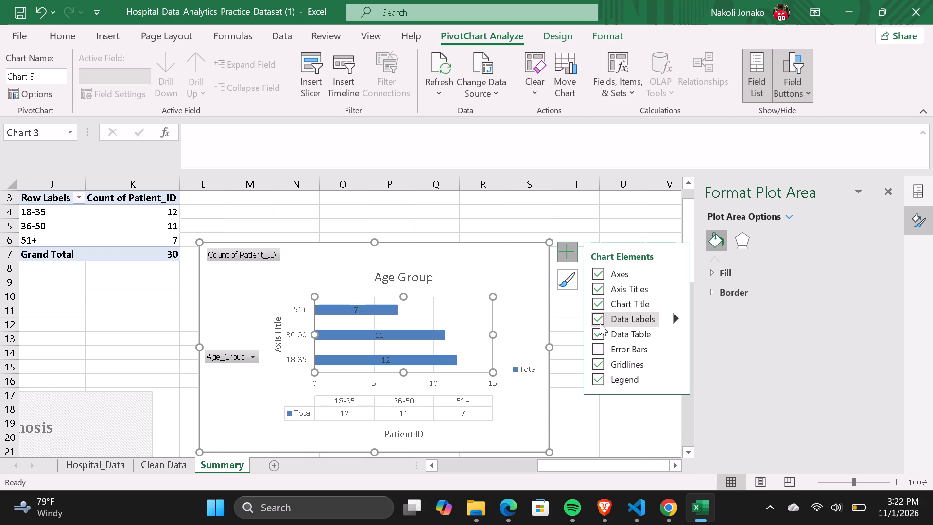
left_click(600, 323)
left_click(600, 323)
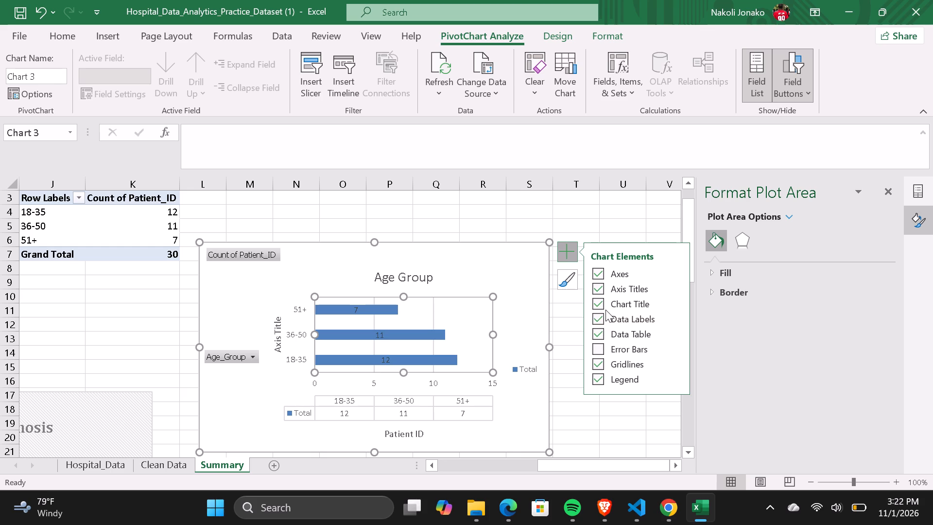
Try Style 3 and the style before it on the Age Group chart, then apply the last style with glossy bevelled blue bars.
left_click(573, 283)
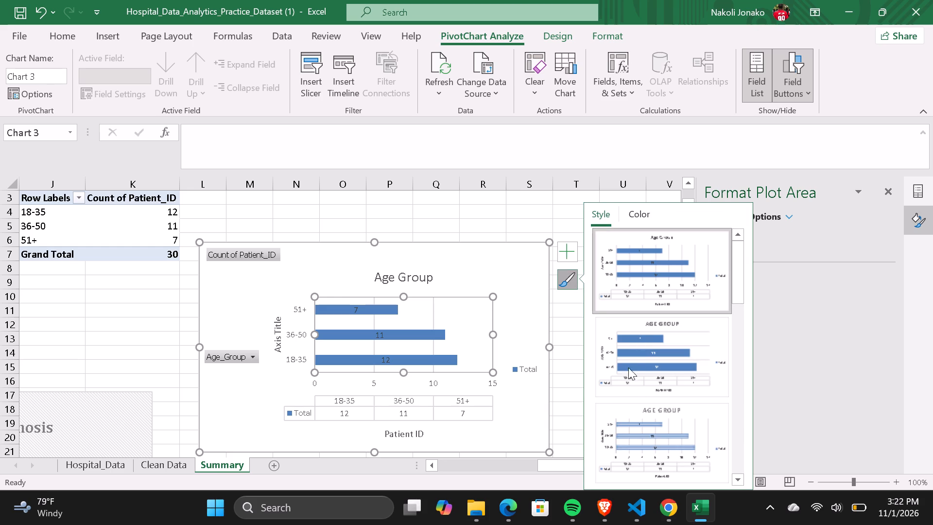
left_click(645, 437)
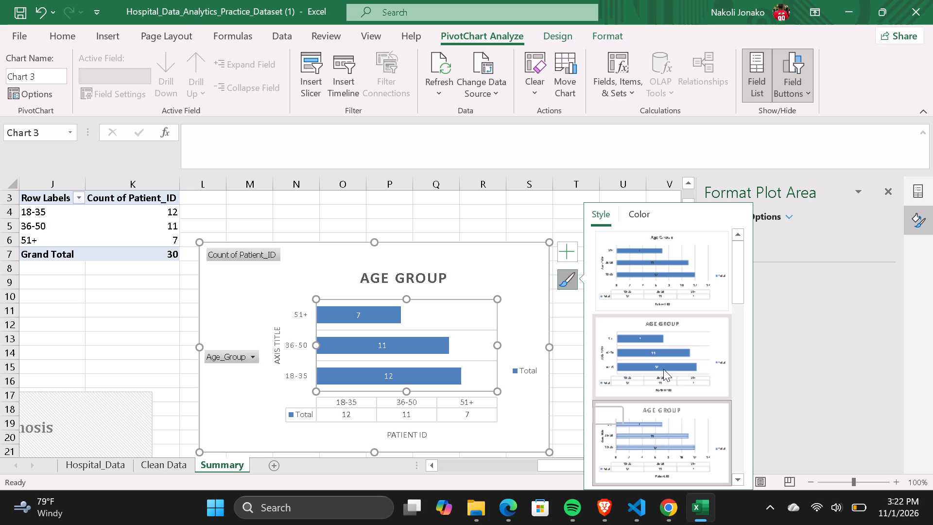
left_click(663, 369)
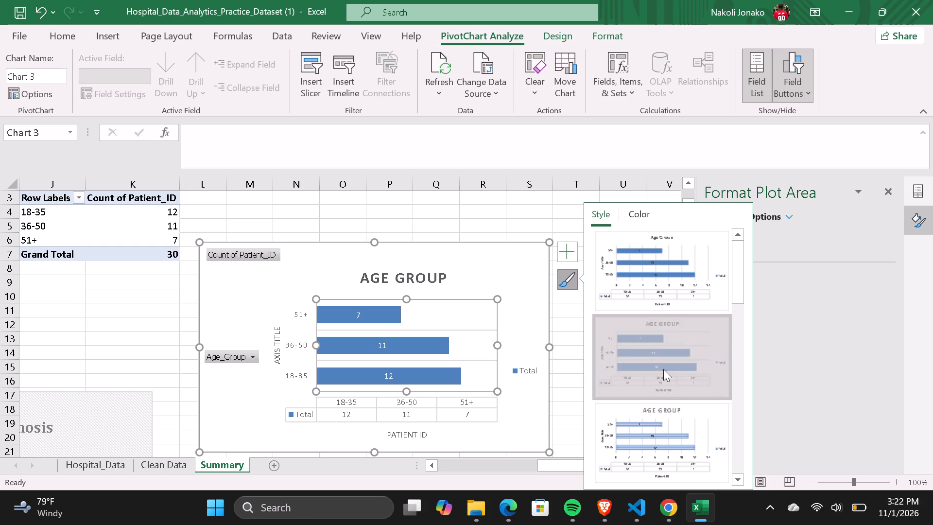
scroll(676, 367, "down", 1)
left_click(663, 425)
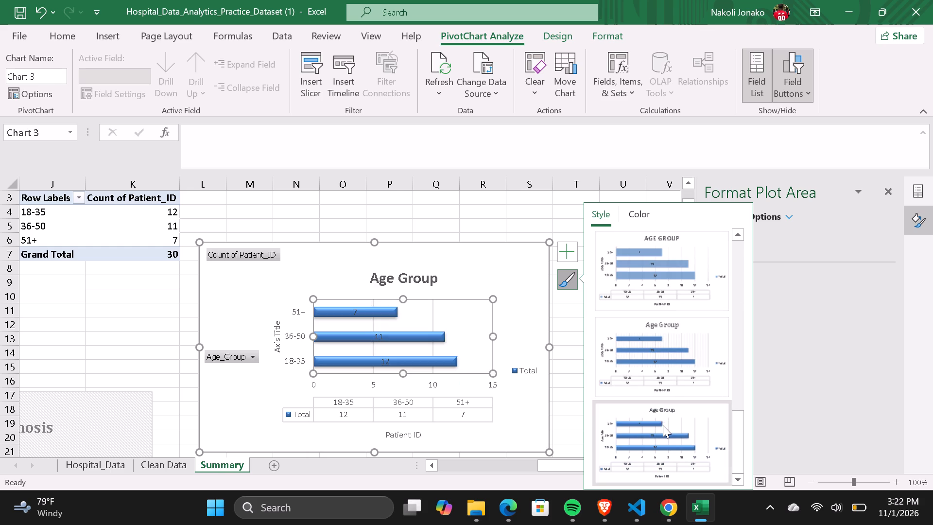
Review the Age Group chart and the neighbouring PivotTables on the Summary sheet, selecting the chart's title.
left_click(427, 276)
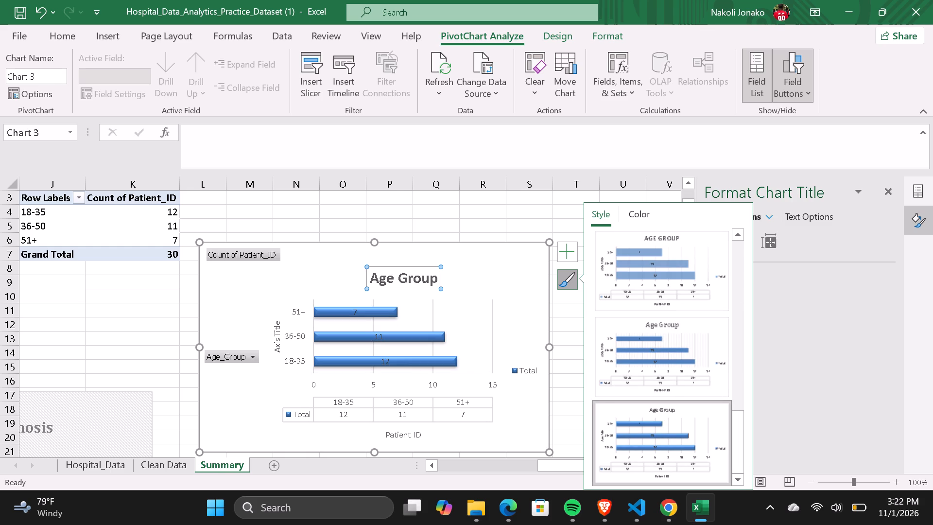
scroll(398, 283, "right", 2)
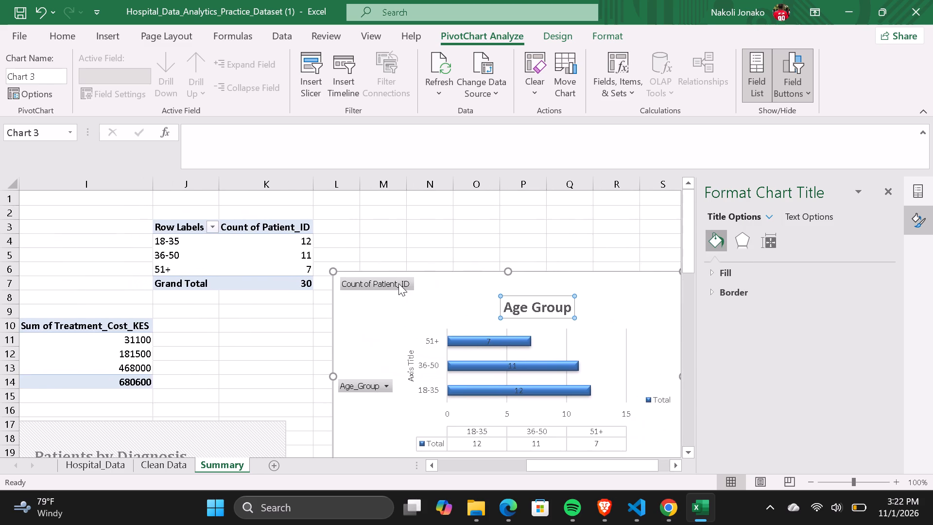
scroll(398, 283, "down", 1)
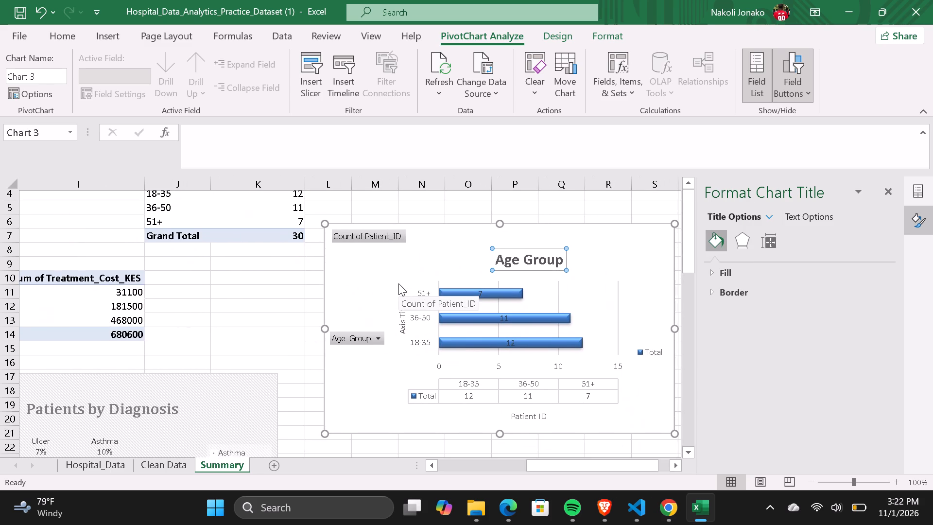
scroll(398, 283, "down", 1)
scroll(398, 283, "right", 1)
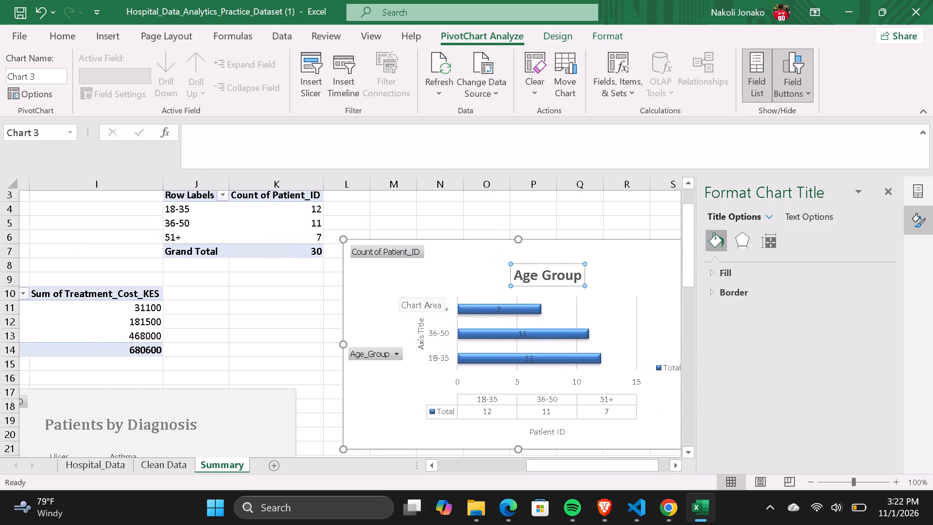
scroll(398, 283, "right", 1)
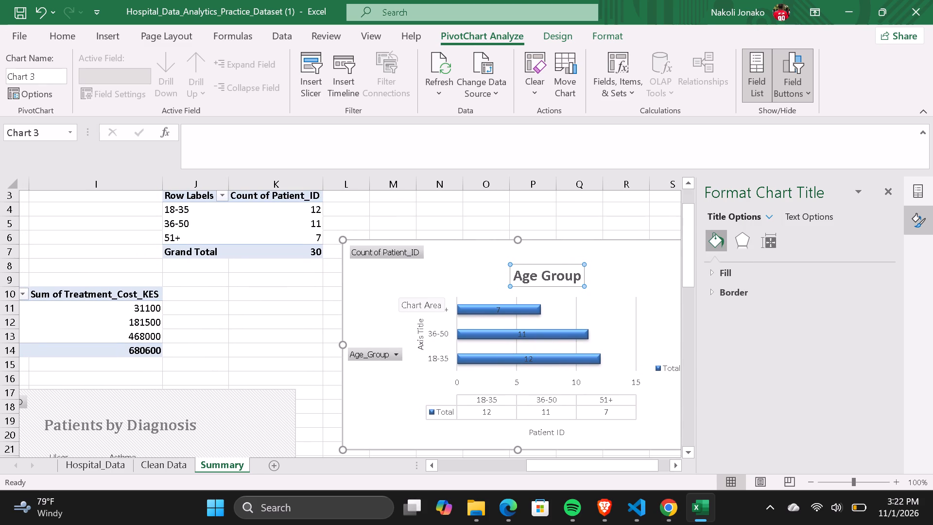
scroll(398, 283, "right", 2)
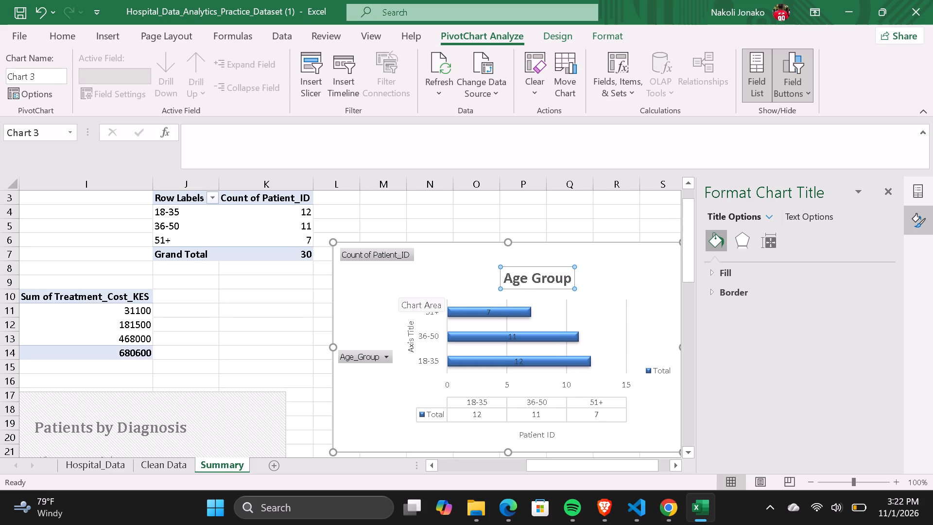
left_click(570, 278)
Extend the age group chart's title to read "Age Group by Patient ID".
key("space")
type("by")
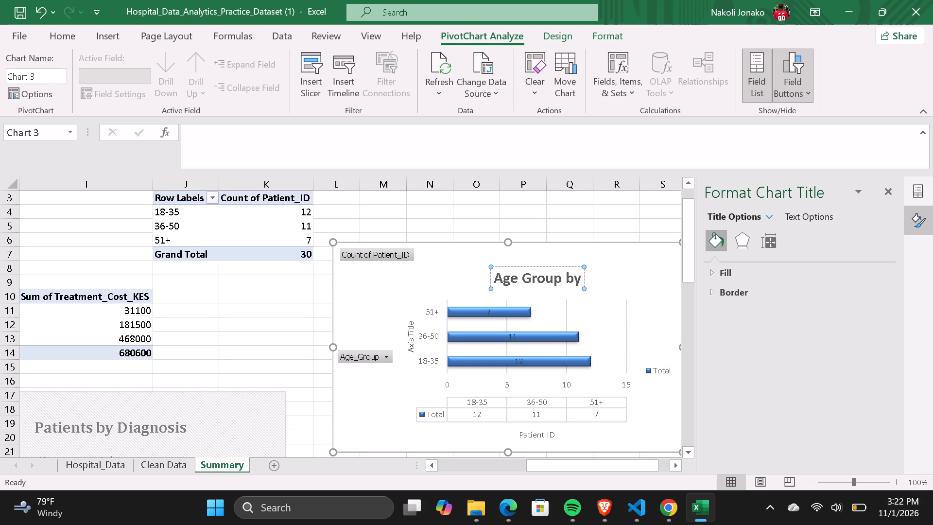
key("space")
type("Patient")
key("space")
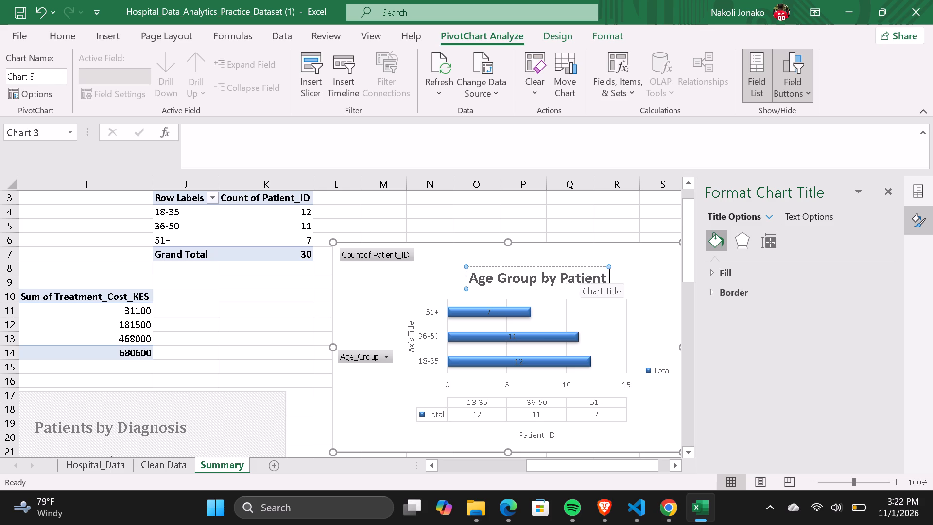
type("ID")
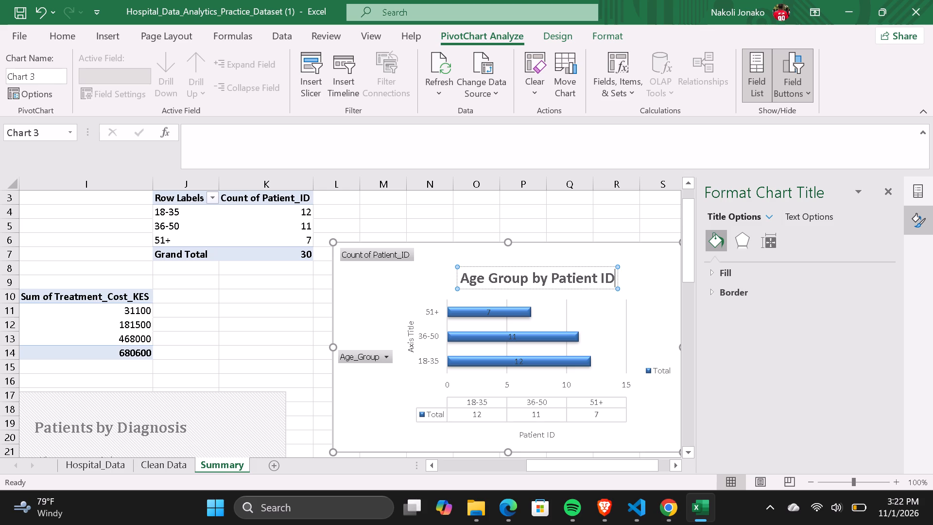
left_click(654, 291)
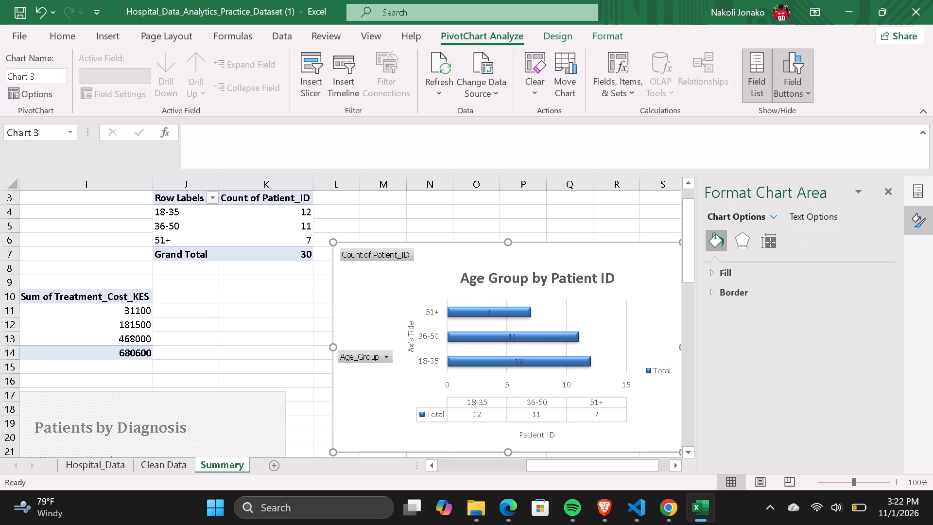
Recolour the Age Group by Patient ID chart with the purple monochromatic palette and deselect the chart.
scroll(590, 323, "down", 1)
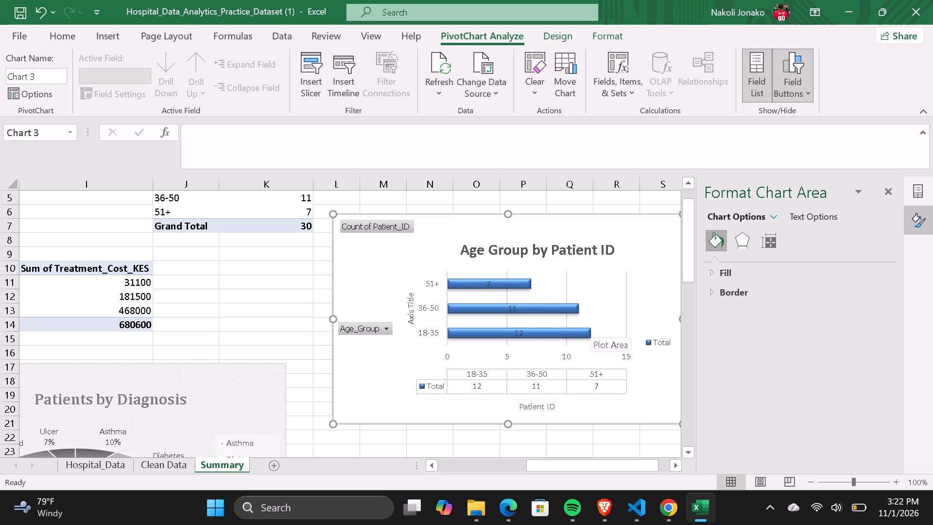
left_click(639, 386)
scroll(639, 358, "left", 2)
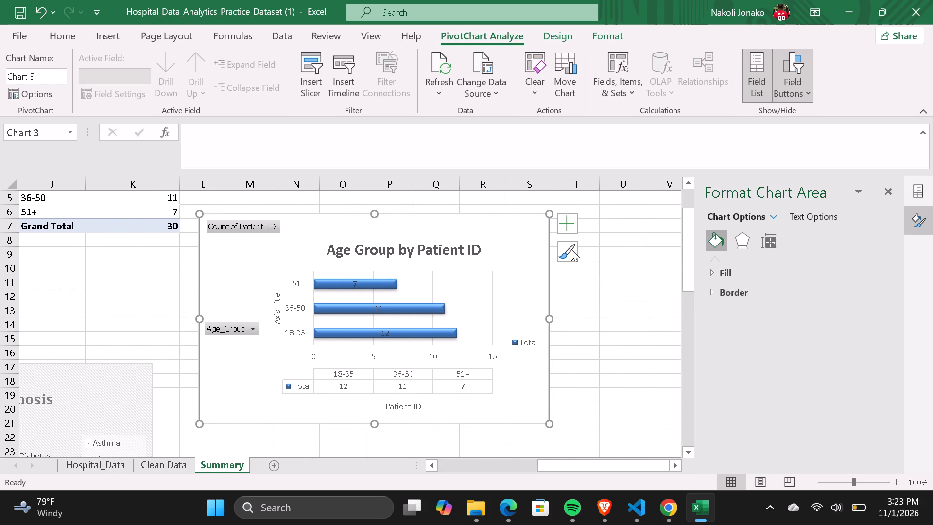
left_click(571, 249)
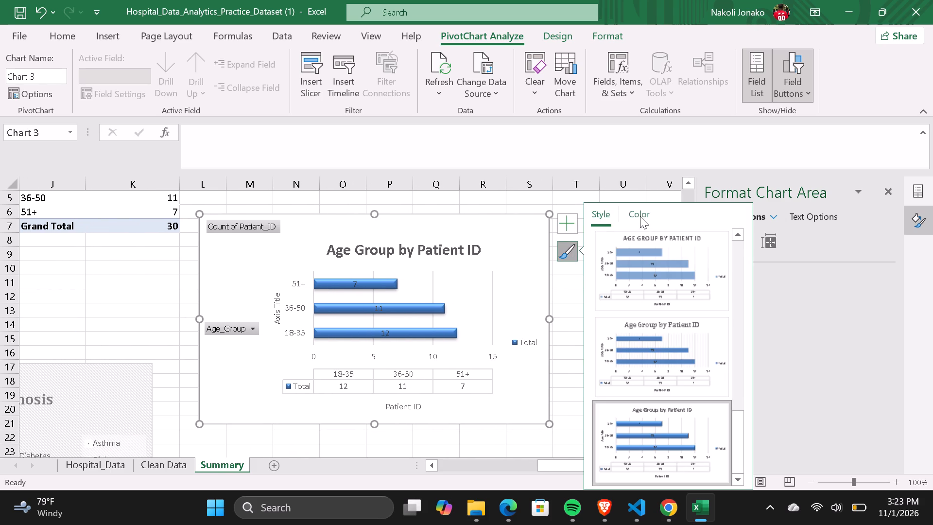
left_click(640, 216)
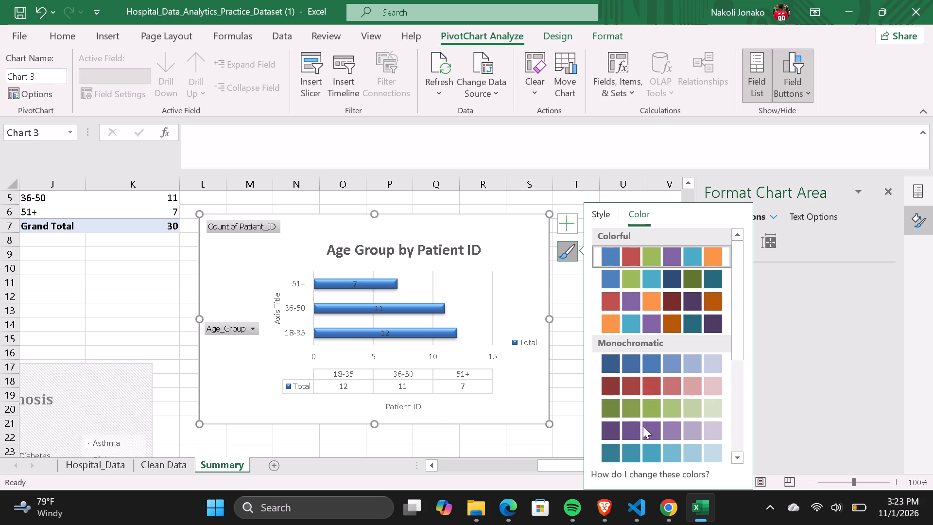
left_click(642, 436)
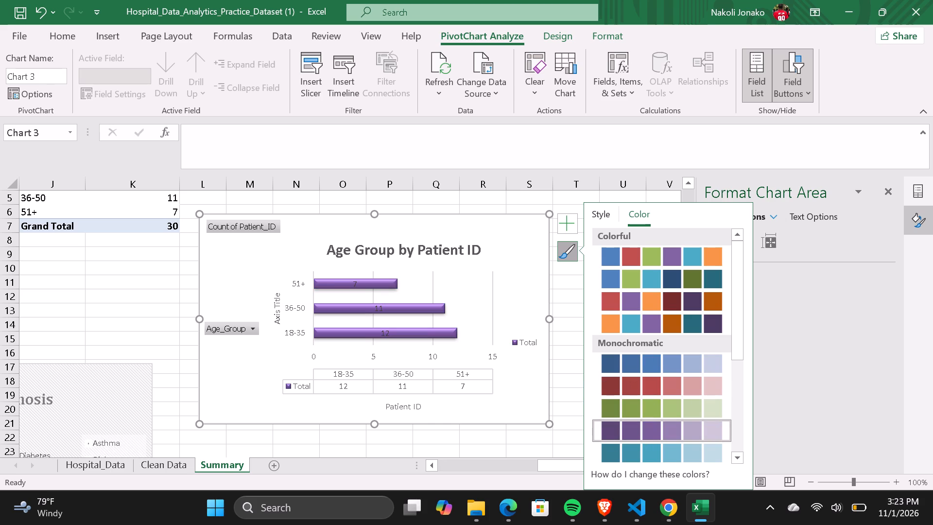
left_click(508, 386)
left_click(119, 284)
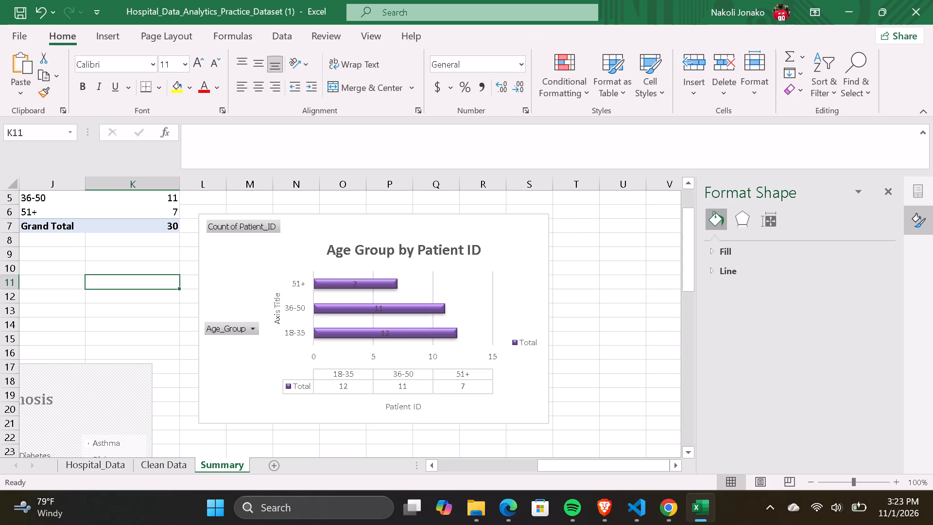
Save the workbook.
key("ctrl+s")
Review the key figures, the four PivotTables and the charts across the Summary sheet.
scroll(461, 289, "up", 7)
scroll(461, 289, "right", 3)
scroll(461, 289, "down", 3)
scroll(461, 289, "left", 3)
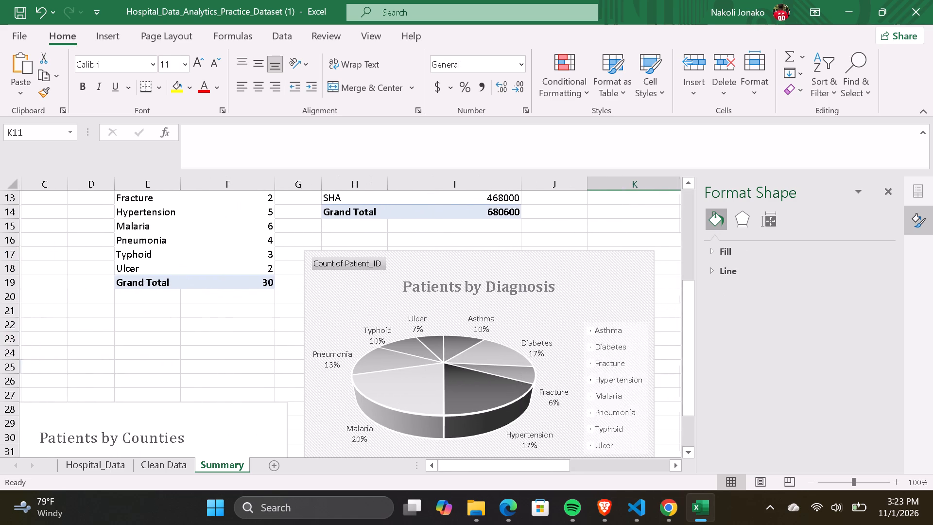
scroll(461, 289, "down", 2)
scroll(461, 289, "left", 3)
scroll(461, 289, "right", 2)
scroll(461, 289, "up", 3)
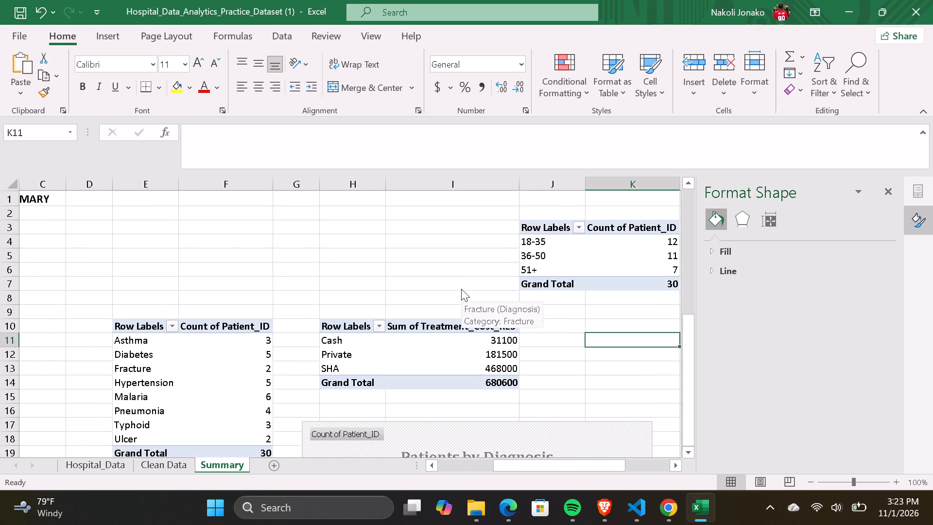
scroll(461, 289, "up", 1)
scroll(312, 340, "right", 3)
scroll(229, 316, "up", 1)
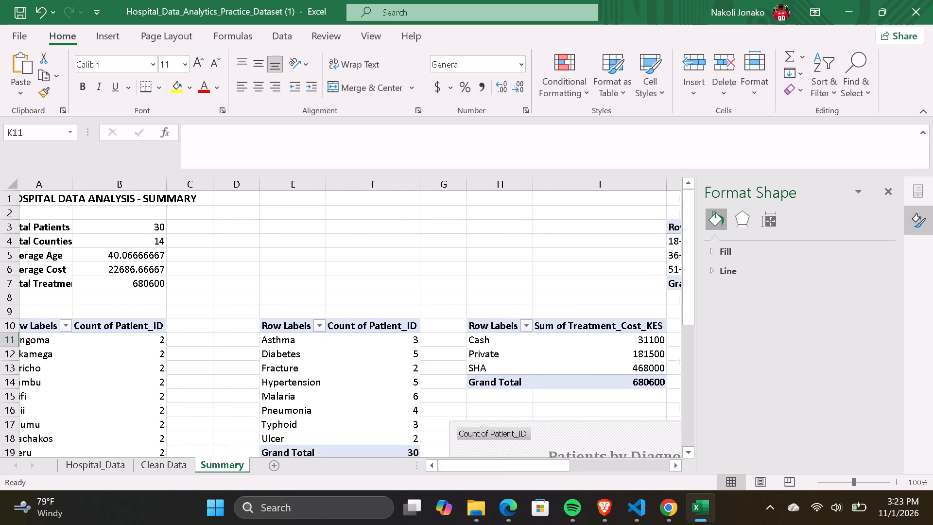
scroll(229, 316, "up", 1)
scroll(229, 316, "left", 2)
scroll(229, 316, "up", 2)
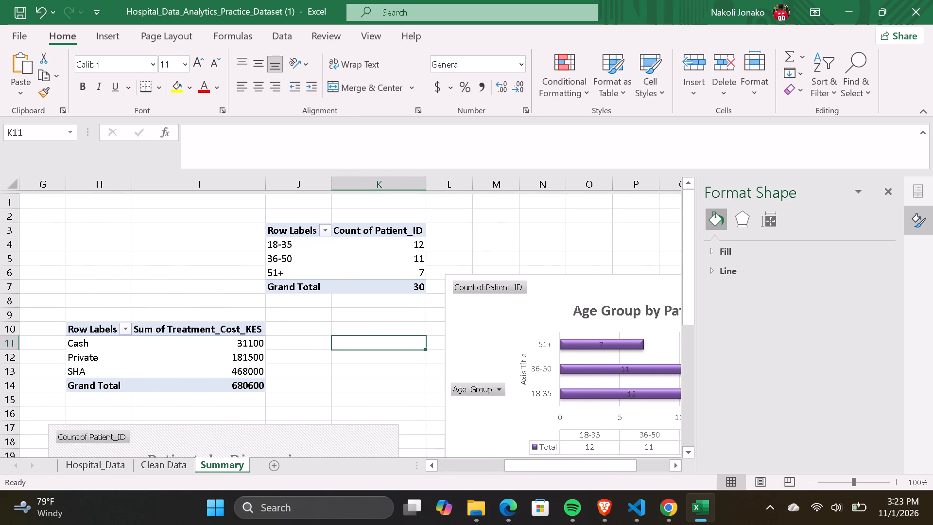
scroll(229, 316, "down", 1)
scroll(229, 316, "up", 6)
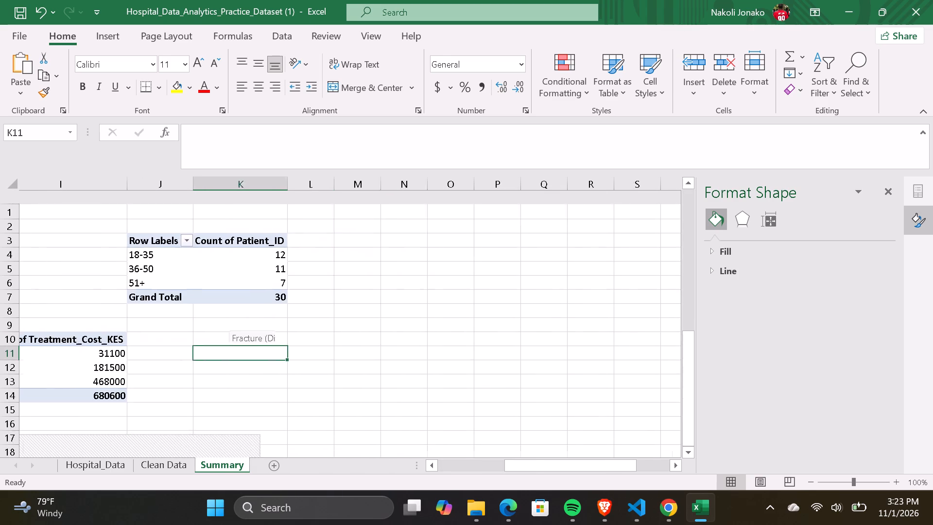
scroll(229, 316, "up", 1)
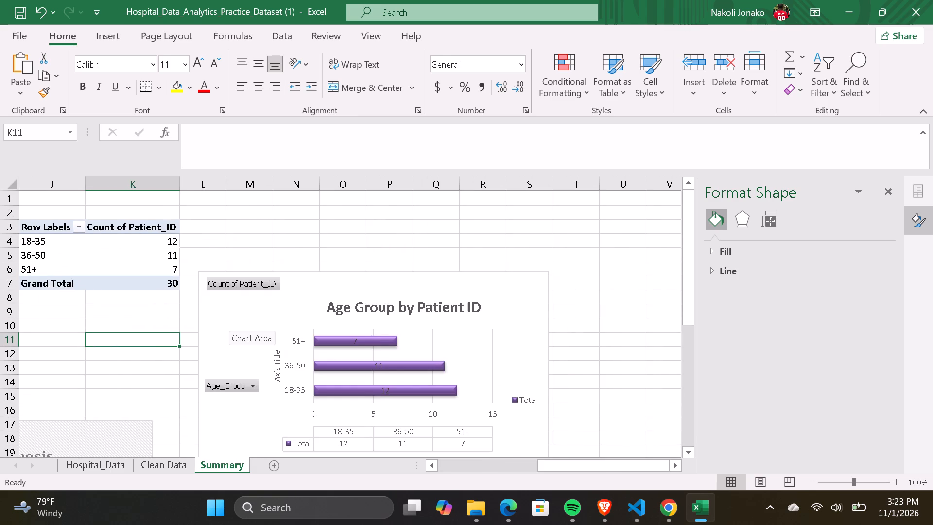
scroll(229, 316, "right", 10)
scroll(229, 316, "down", 1)
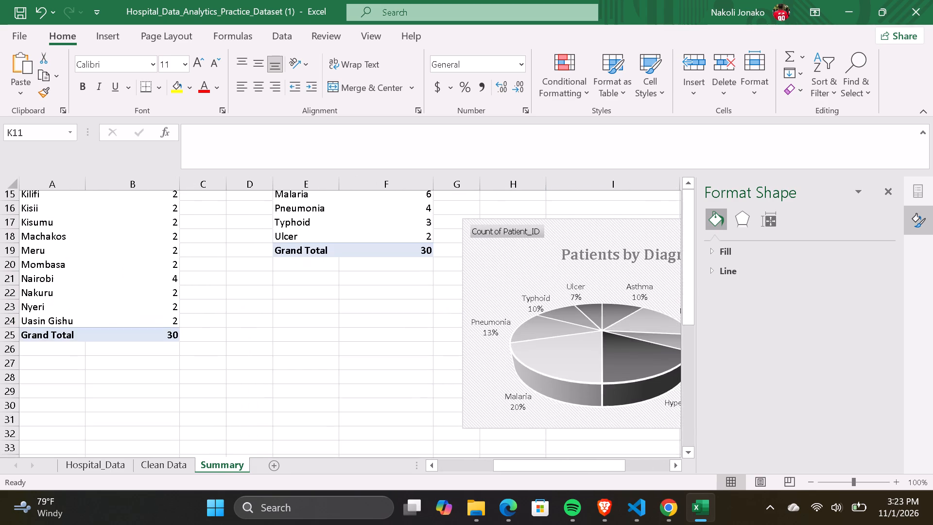
scroll(229, 316, "down", 2)
scroll(229, 316, "right", 4)
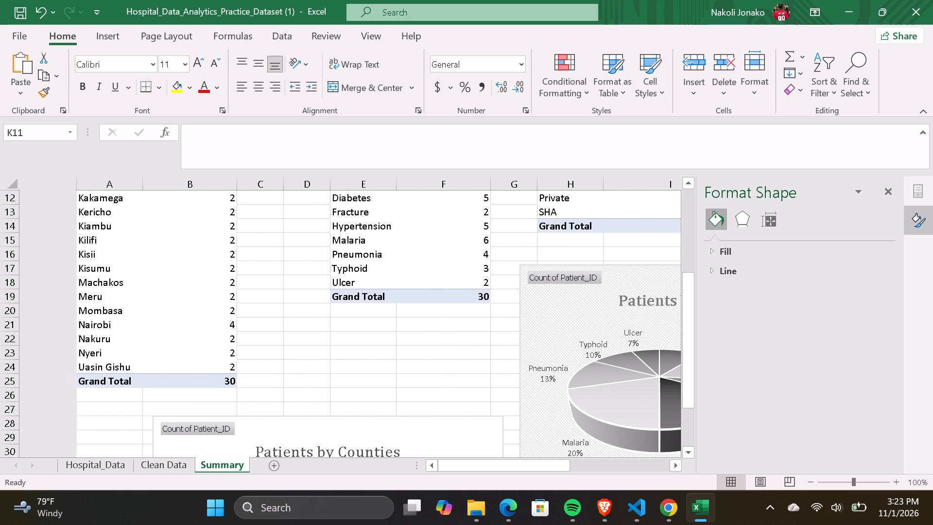
scroll(229, 316, "right", 1)
scroll(229, 316, "up", 4)
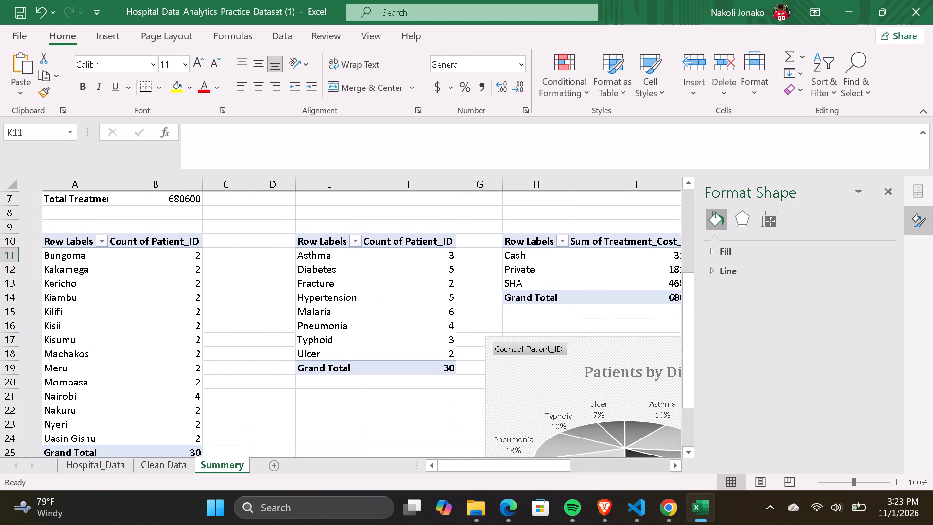
scroll(229, 316, "up", 1)
scroll(229, 316, "right", 1)
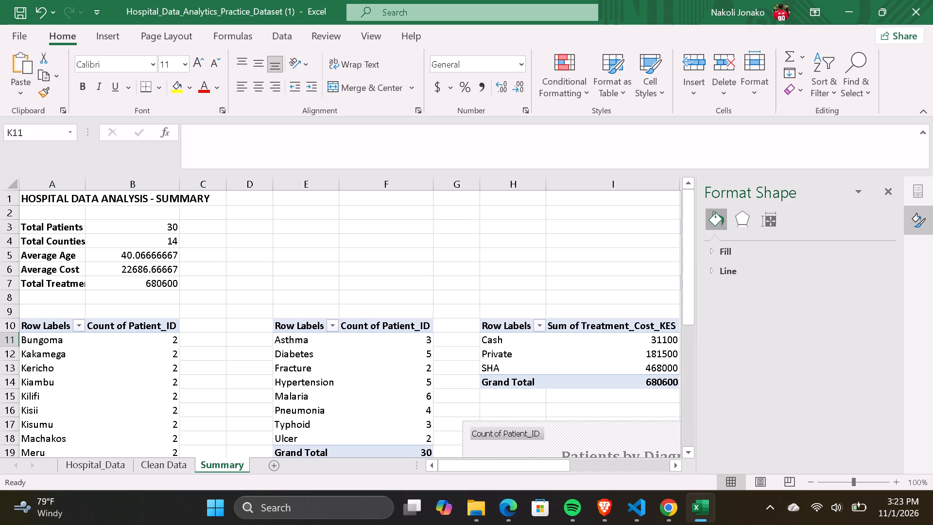
Examine the PivotTables again alongside the Patients by Diagnosis, Age Group by Patient ID and Patients by Counties charts.
scroll(229, 316, "down", 1)
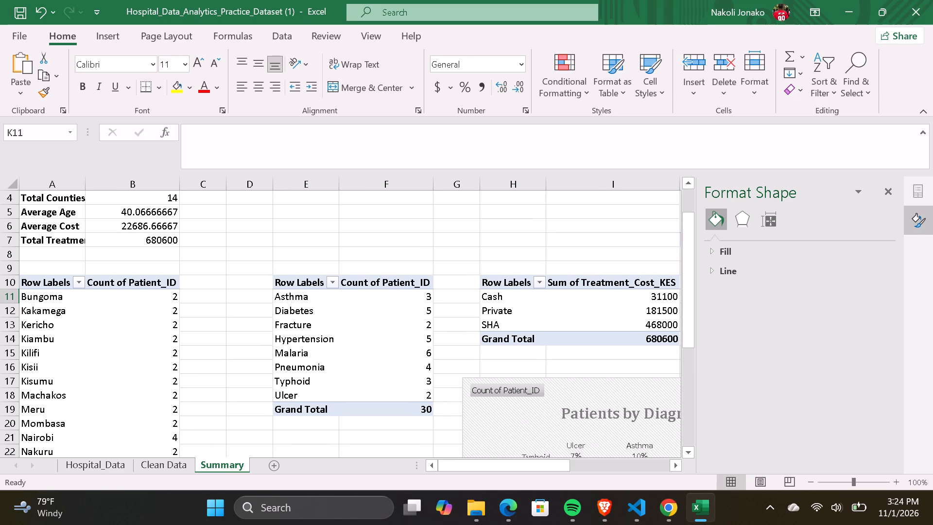
scroll(229, 316, "down", 1)
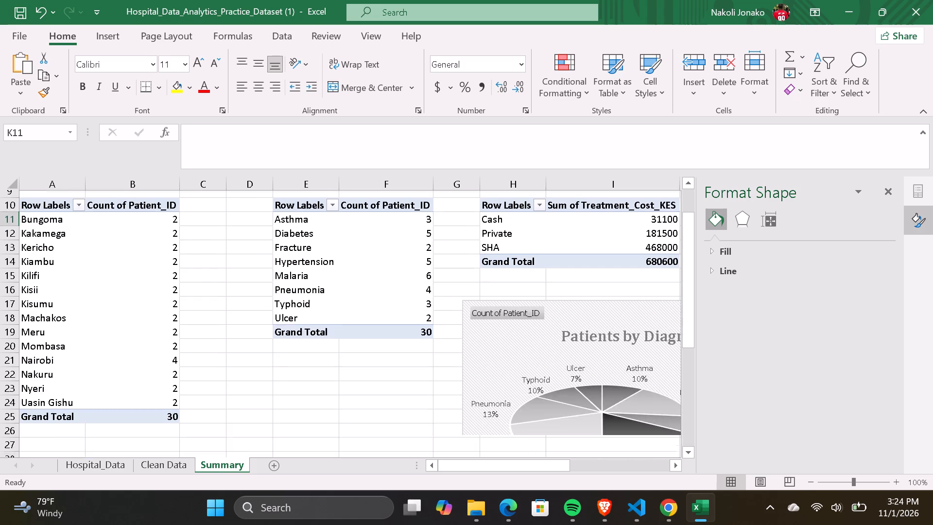
scroll(229, 316, "down", 1)
scroll(229, 316, "left", 5)
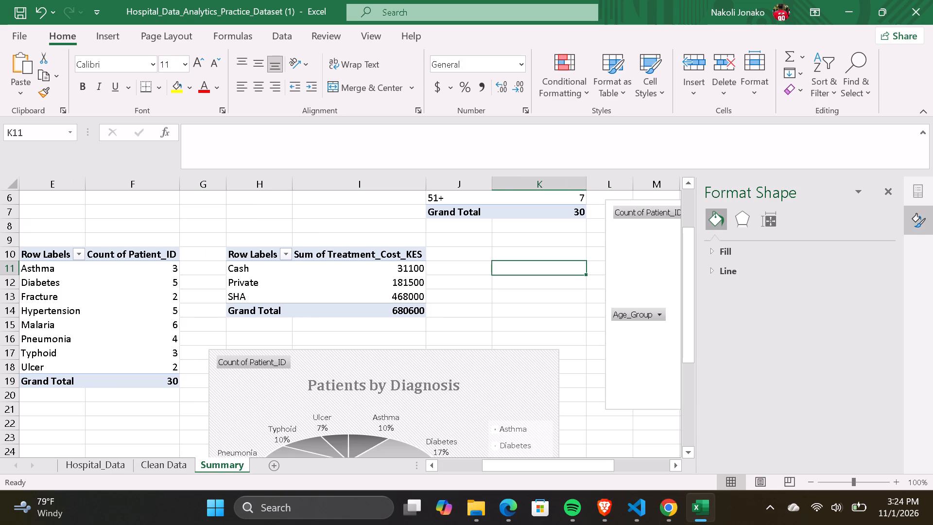
scroll(229, 316, "up", 3)
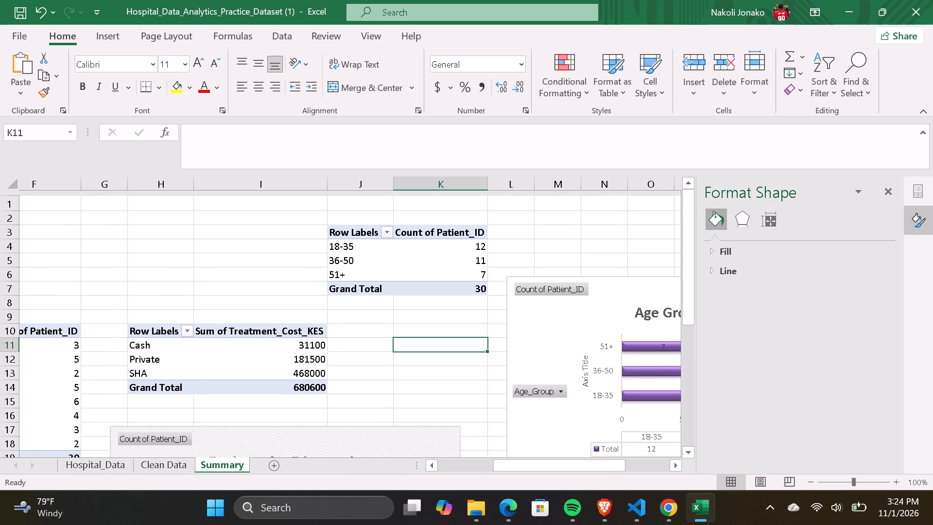
scroll(229, 316, "up", 1)
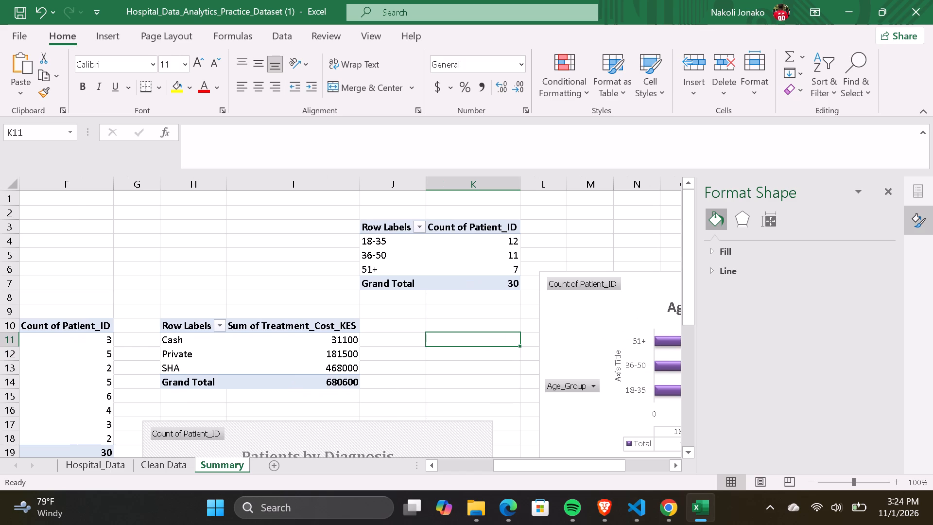
scroll(229, 316, "left", 1)
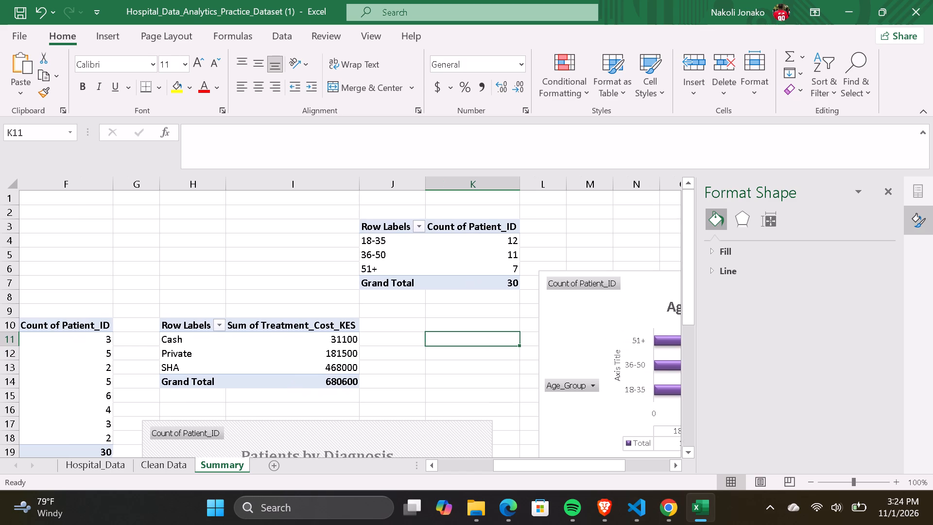
scroll(229, 316, "left", 2)
scroll(229, 316, "up", 1)
scroll(229, 316, "left", 1)
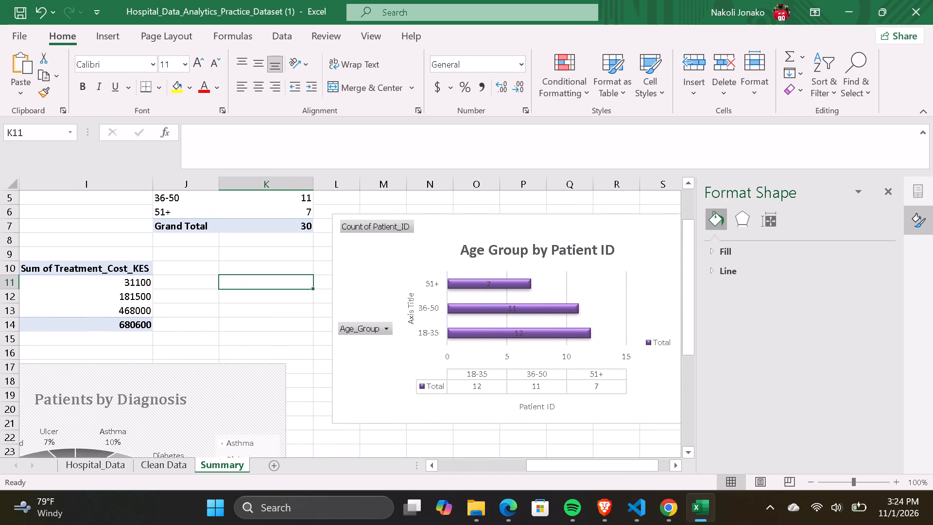
scroll(229, 316, "left", 1)
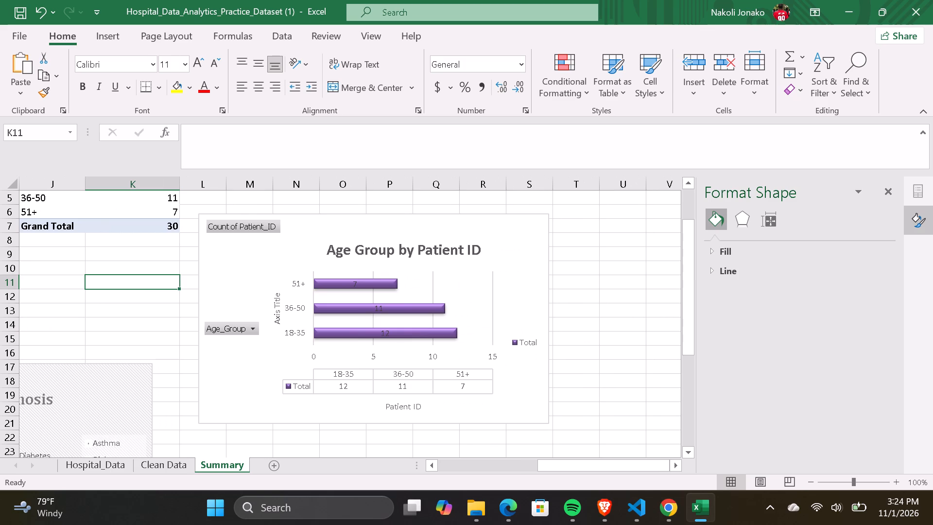
scroll(275, 278, "right", 8)
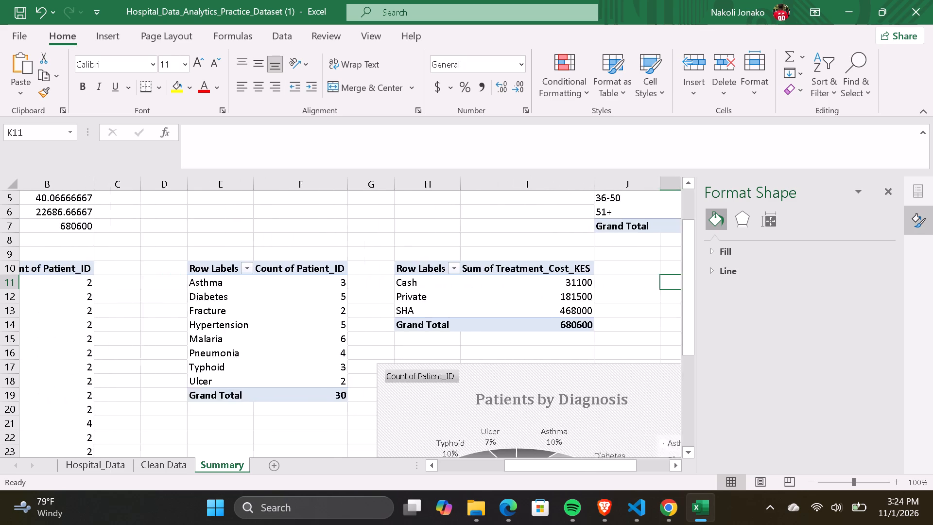
scroll(275, 278, "down", 5)
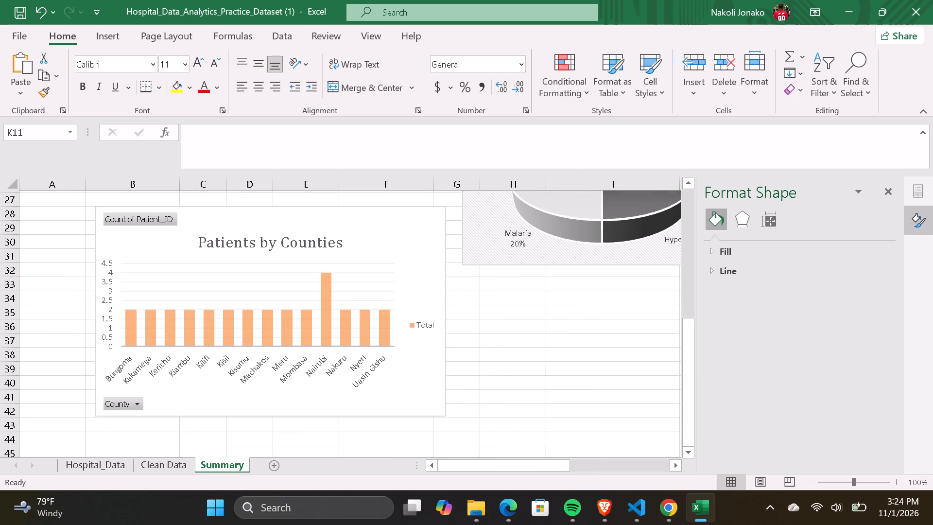
scroll(275, 278, "down", 1)
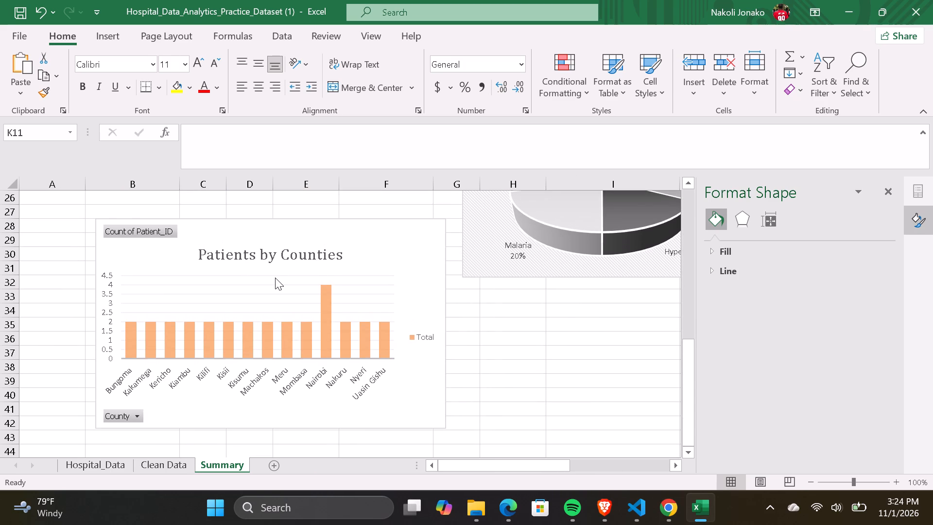